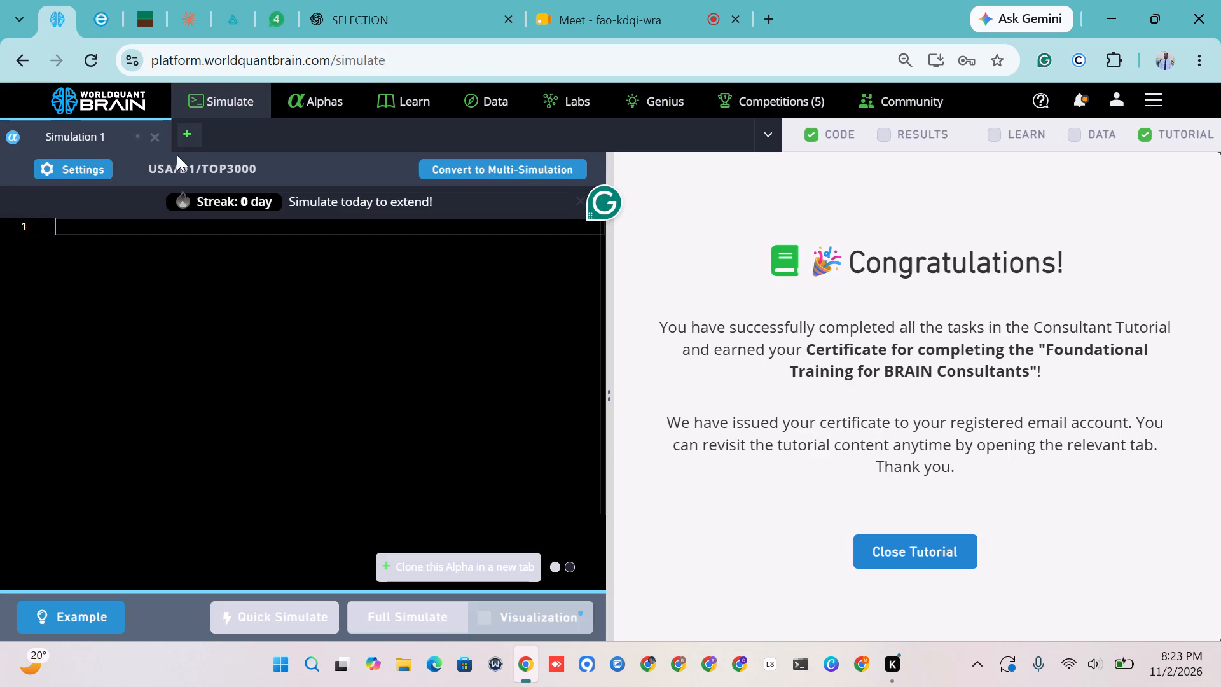
pyautogui.click(191, 138)
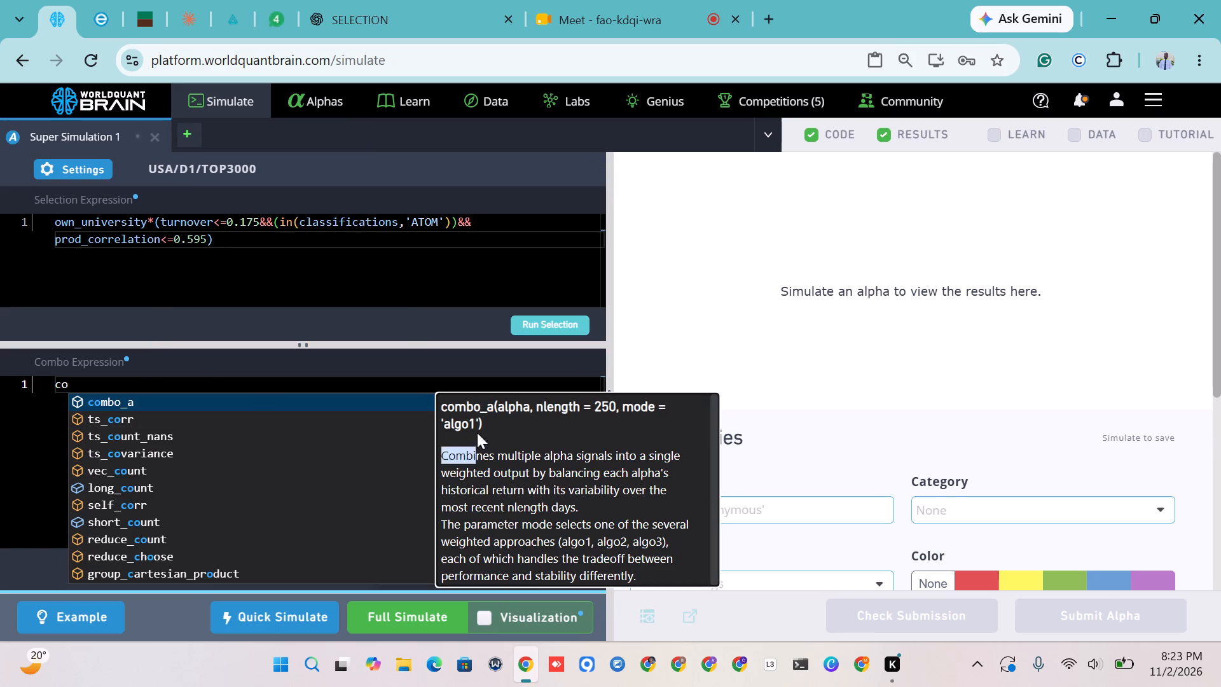
pyautogui.moveTo(477, 433); pyautogui.dragTo(436, 406)
pyautogui.hotkey('ctrl', 'c')
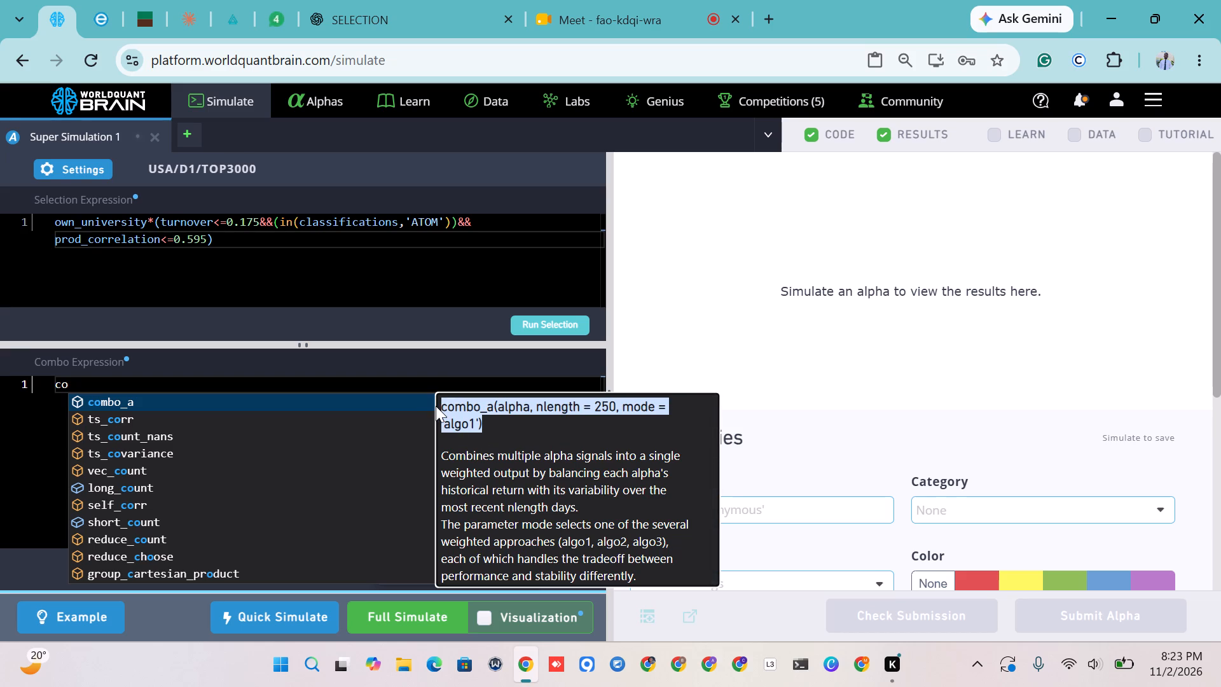
pyautogui.click(79, 375)
pyautogui.click(144, 393)
pyautogui.press('BackSpace')
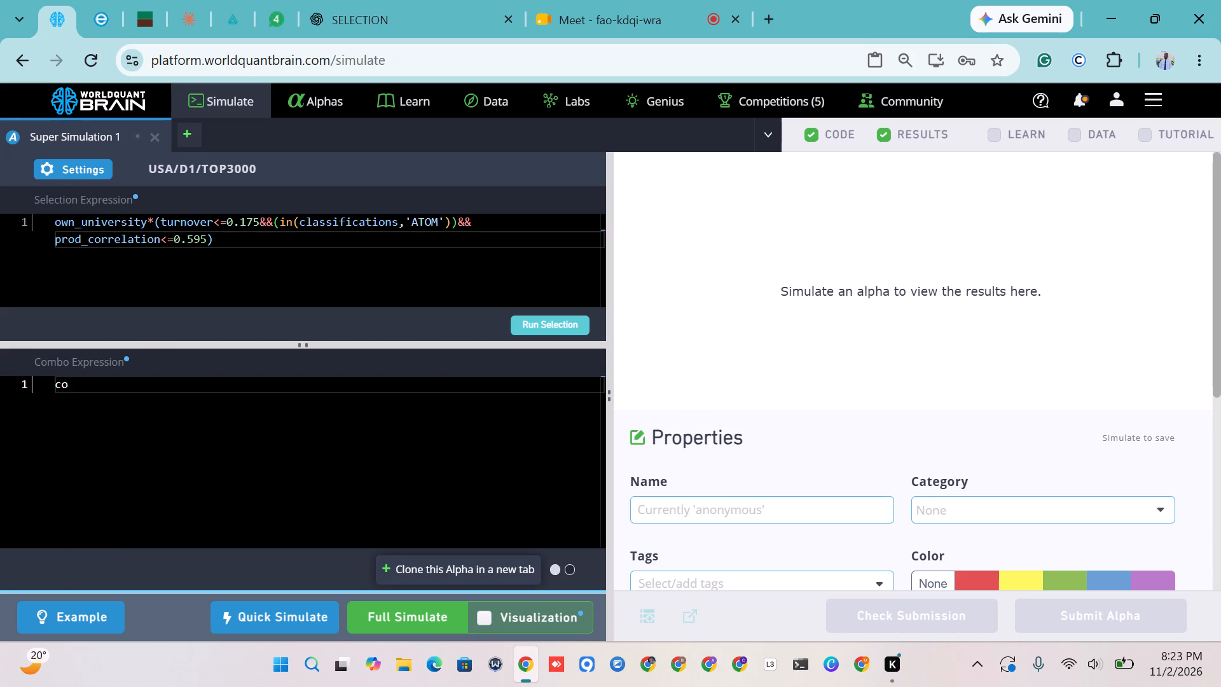
pyautogui.press('BackSpace')
pyautogui.hotkey('ctrl', 'v')
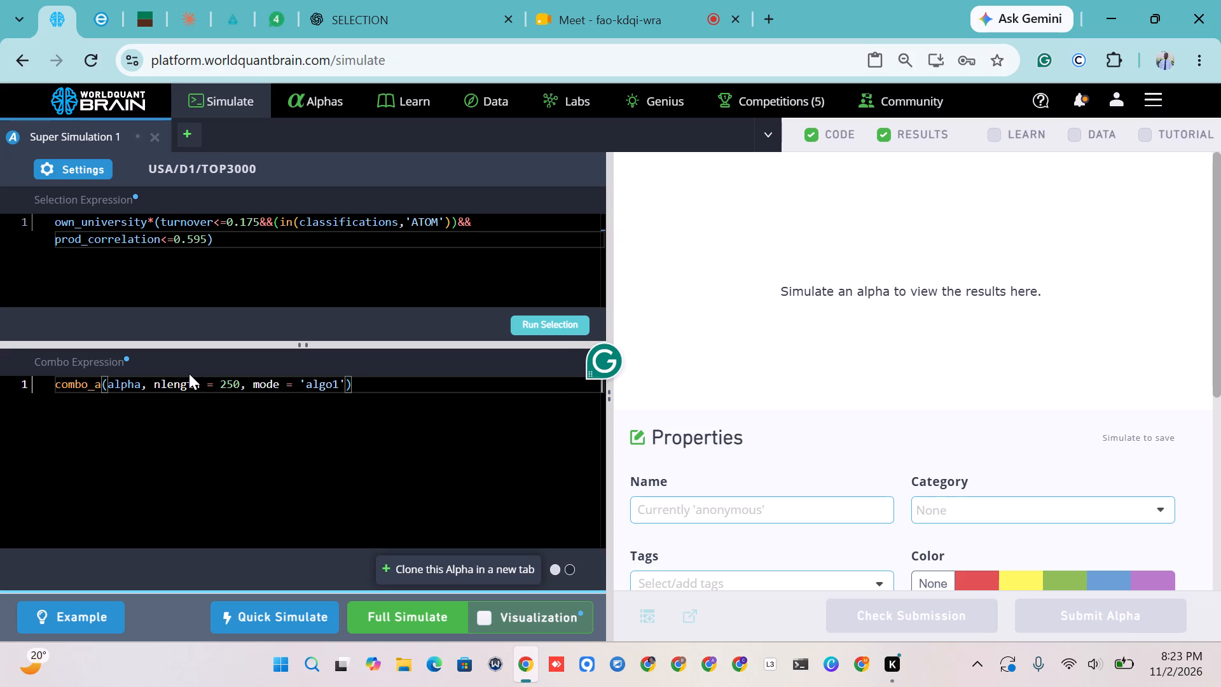
pyautogui.click(226, 381)
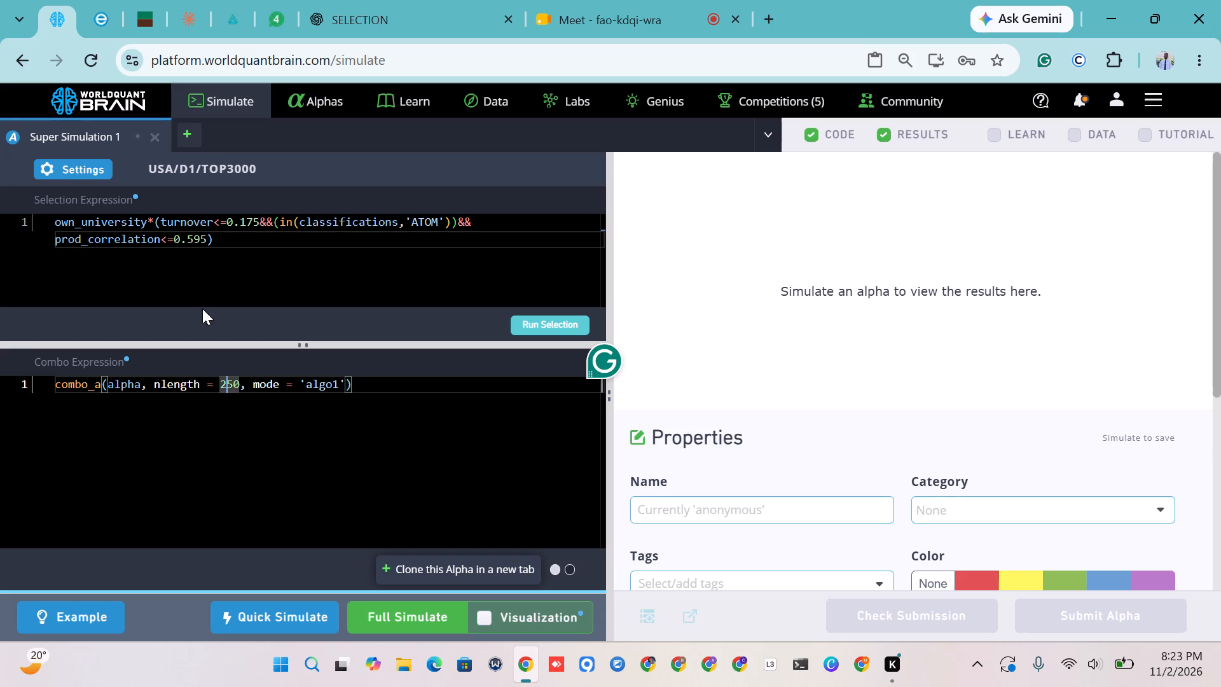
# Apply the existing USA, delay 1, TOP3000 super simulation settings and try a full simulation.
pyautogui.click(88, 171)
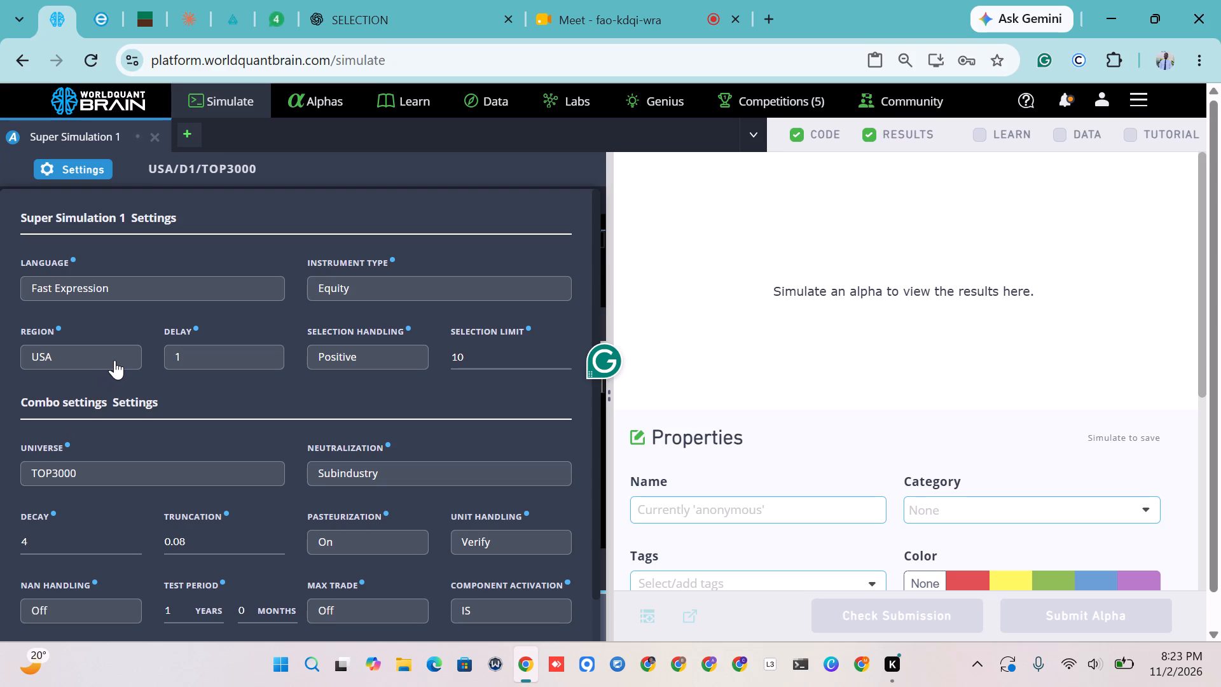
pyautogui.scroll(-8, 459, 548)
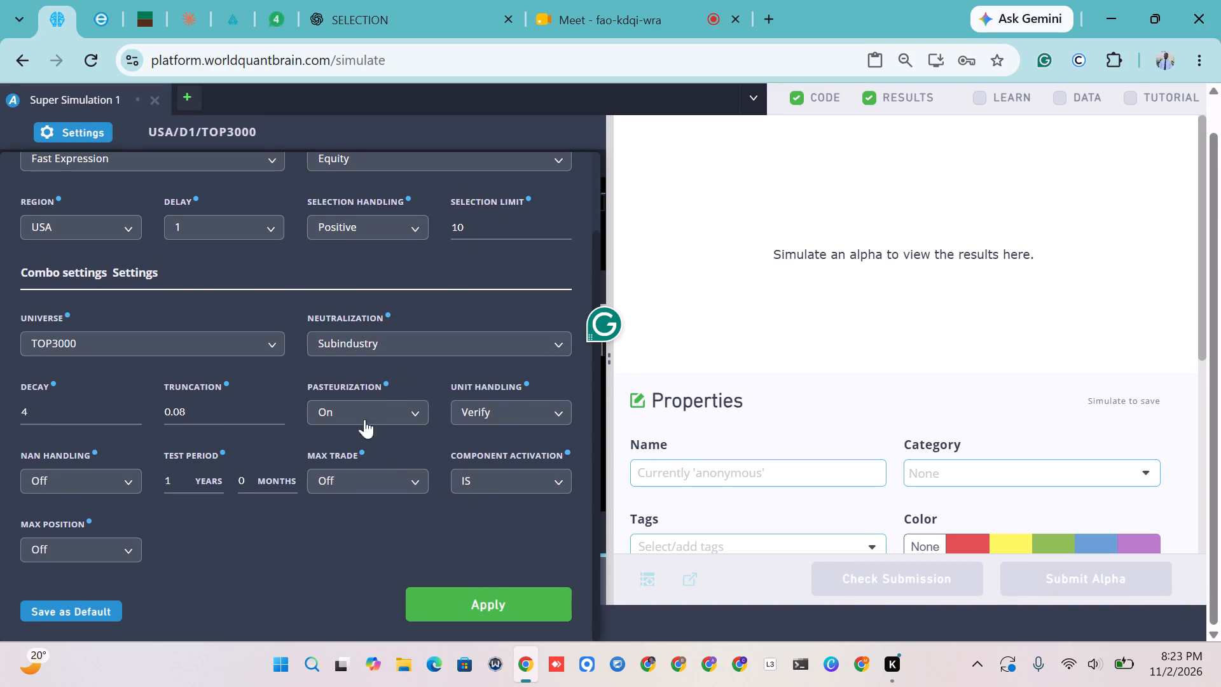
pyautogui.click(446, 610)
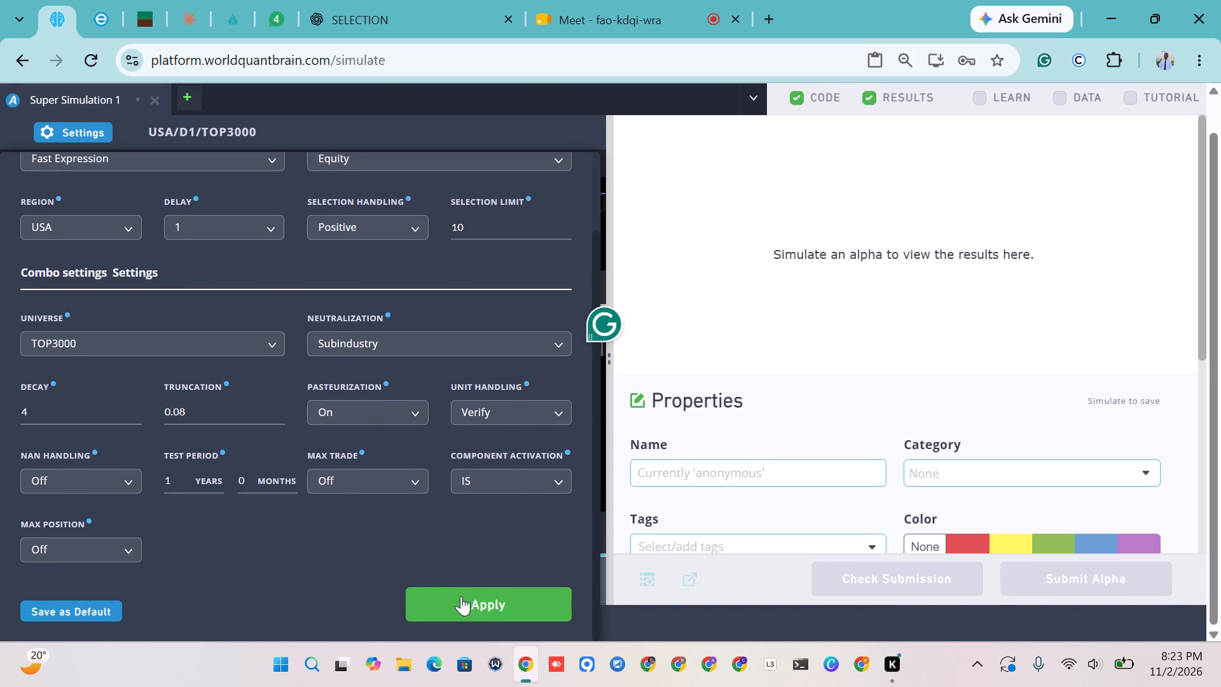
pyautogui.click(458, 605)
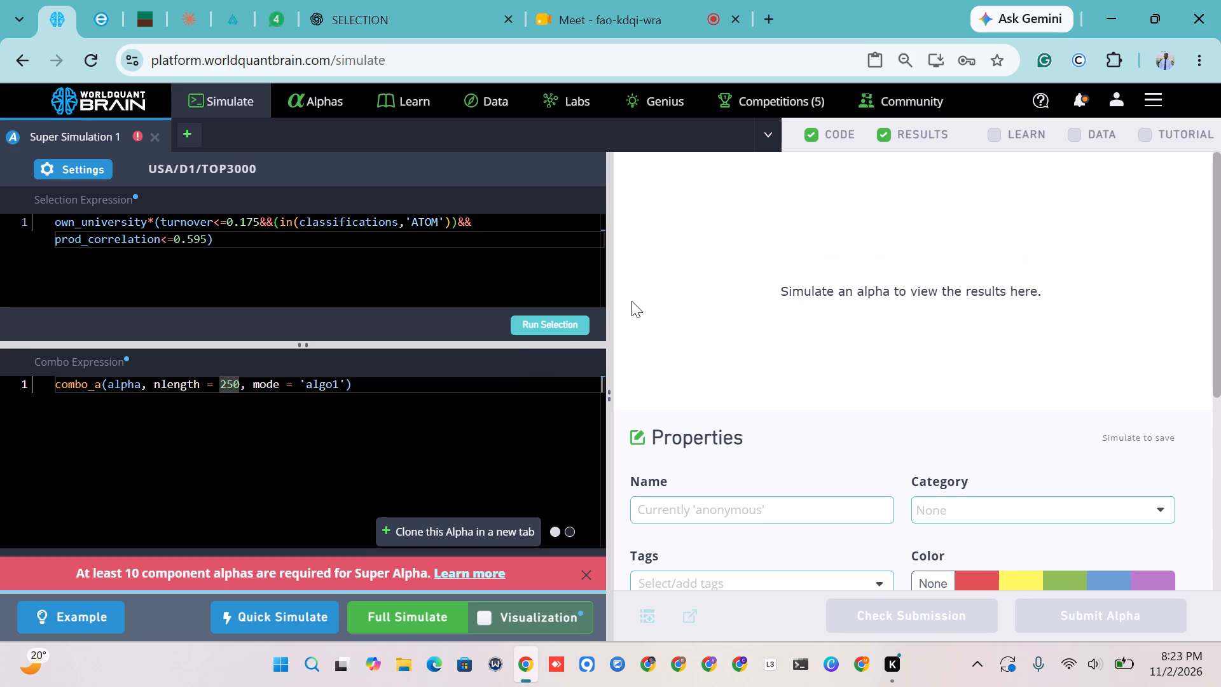
# Run the selection expression to list the component alphas it matches.
pyautogui.click(575, 324)
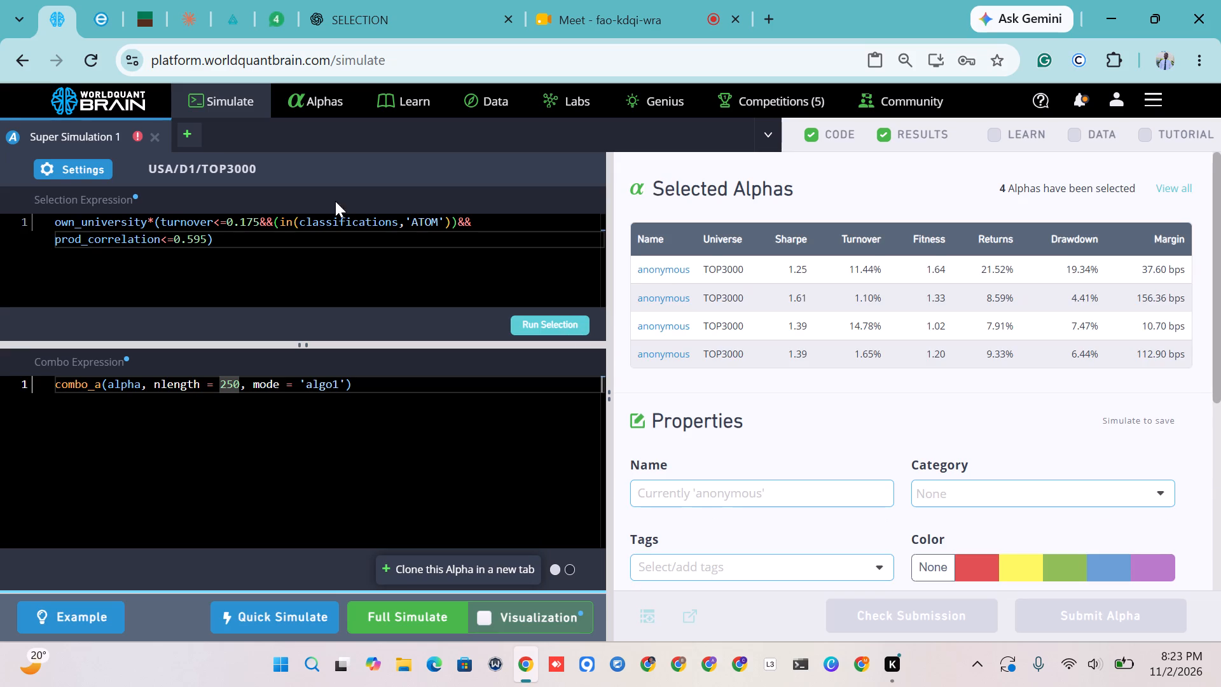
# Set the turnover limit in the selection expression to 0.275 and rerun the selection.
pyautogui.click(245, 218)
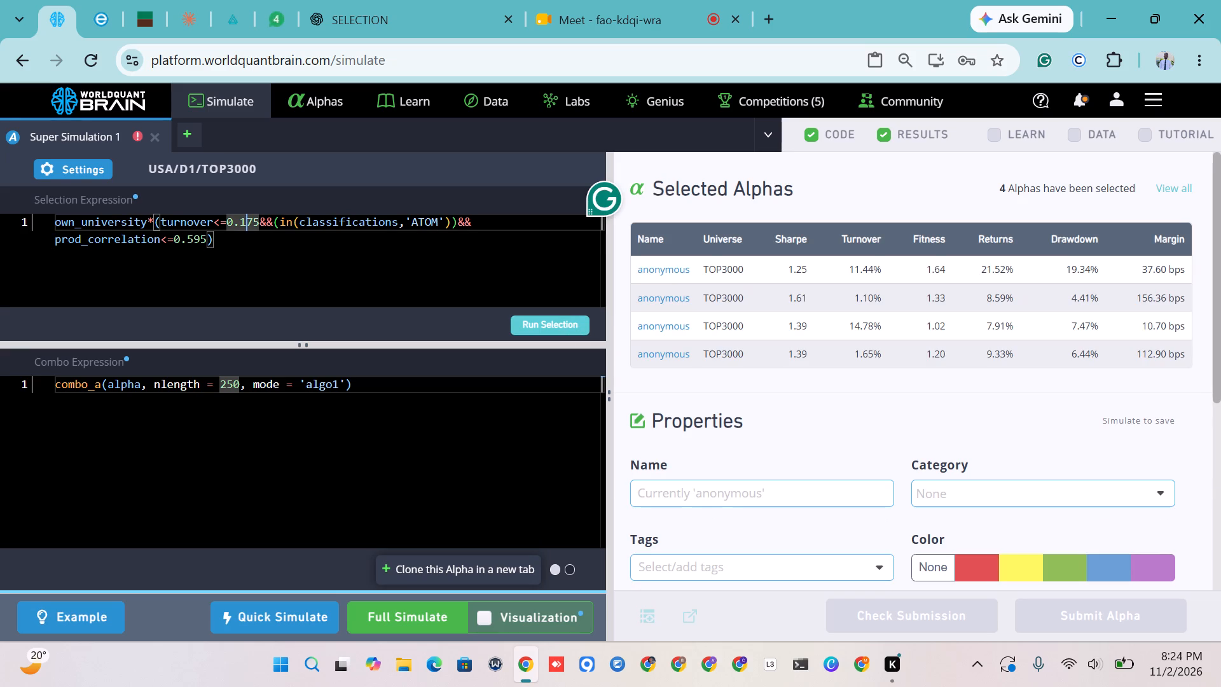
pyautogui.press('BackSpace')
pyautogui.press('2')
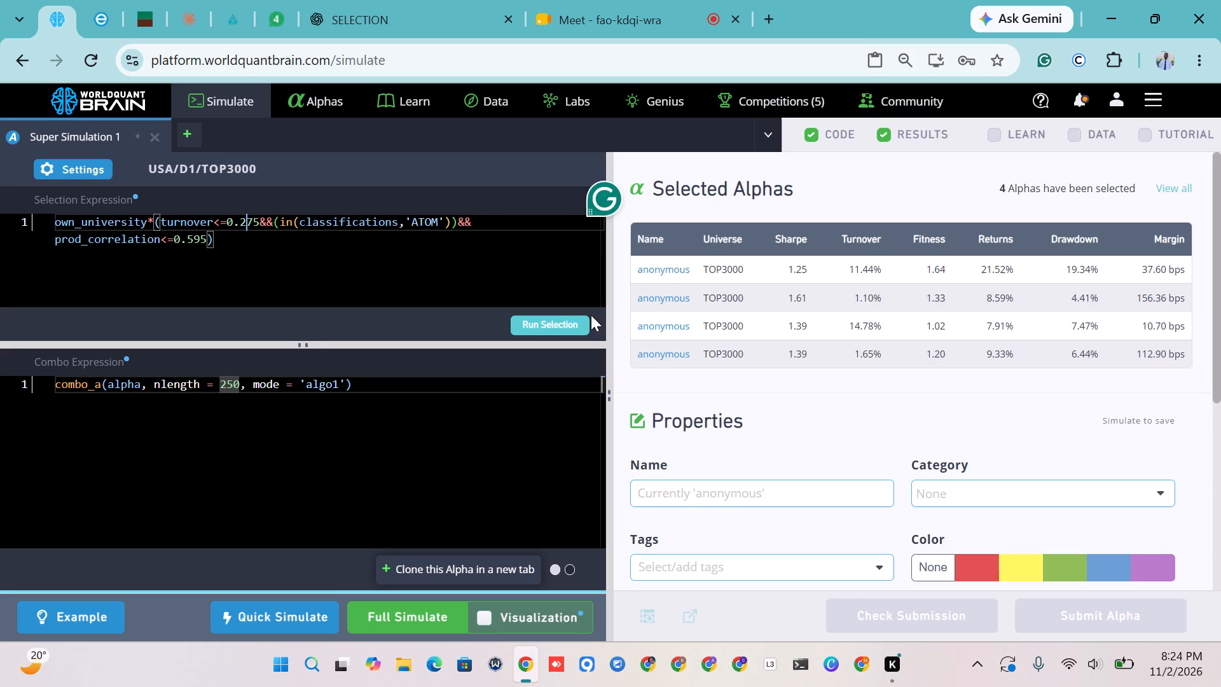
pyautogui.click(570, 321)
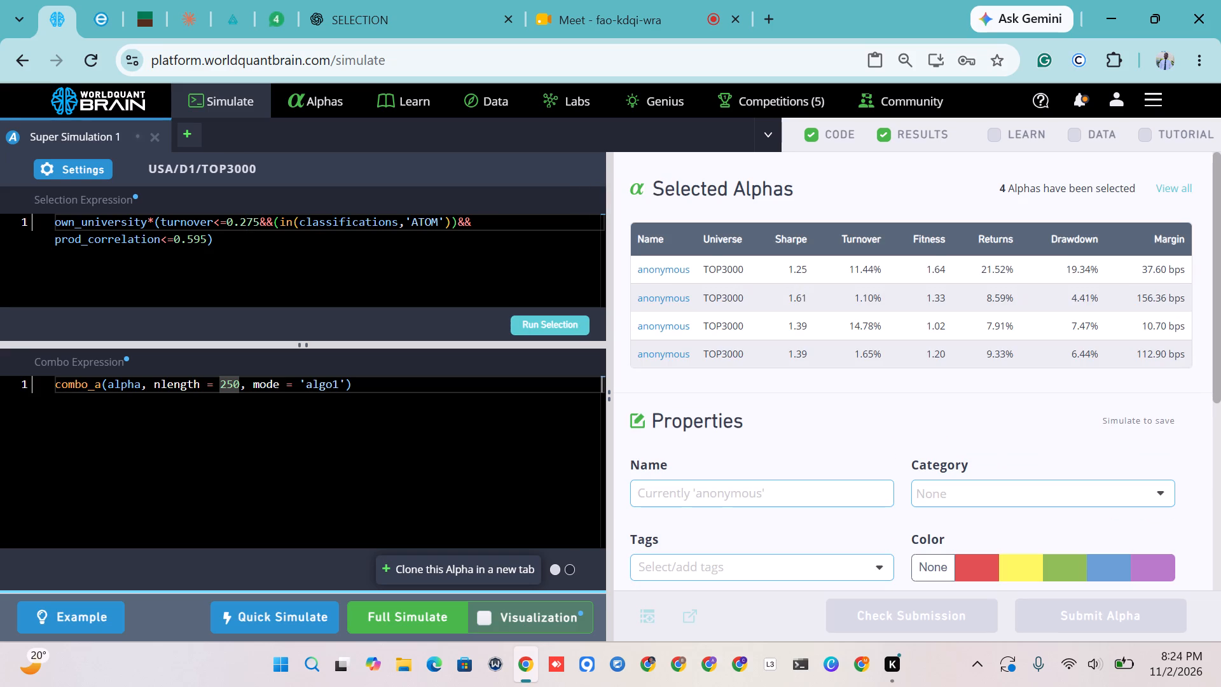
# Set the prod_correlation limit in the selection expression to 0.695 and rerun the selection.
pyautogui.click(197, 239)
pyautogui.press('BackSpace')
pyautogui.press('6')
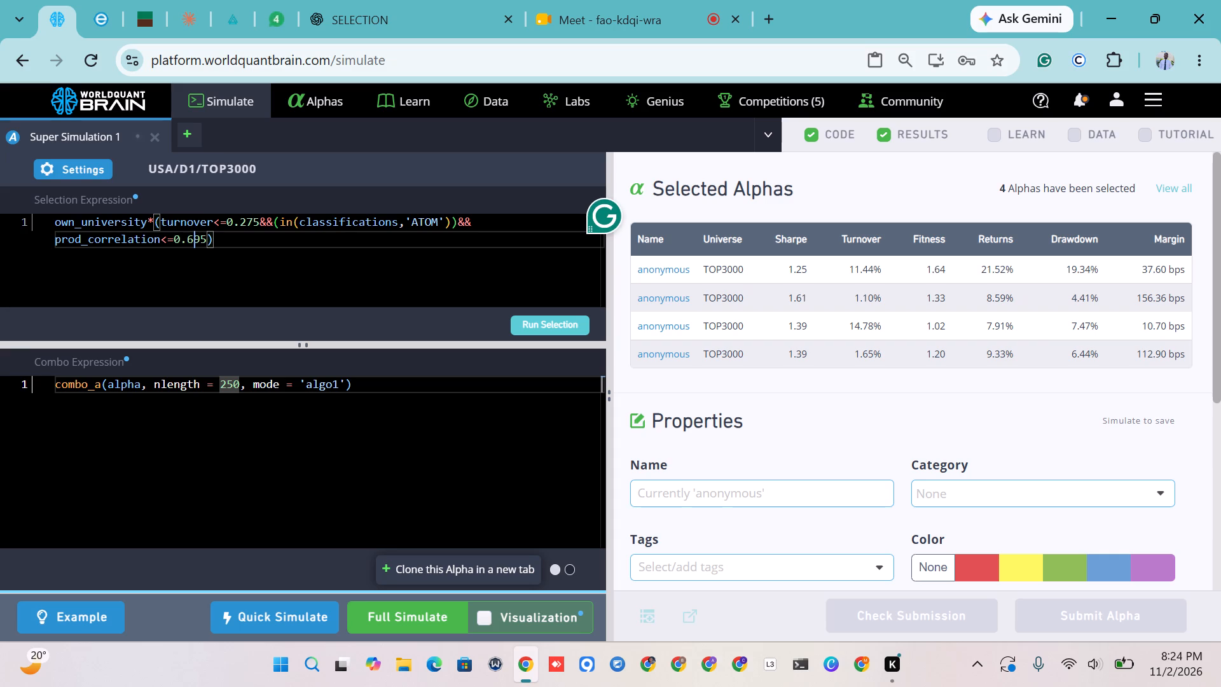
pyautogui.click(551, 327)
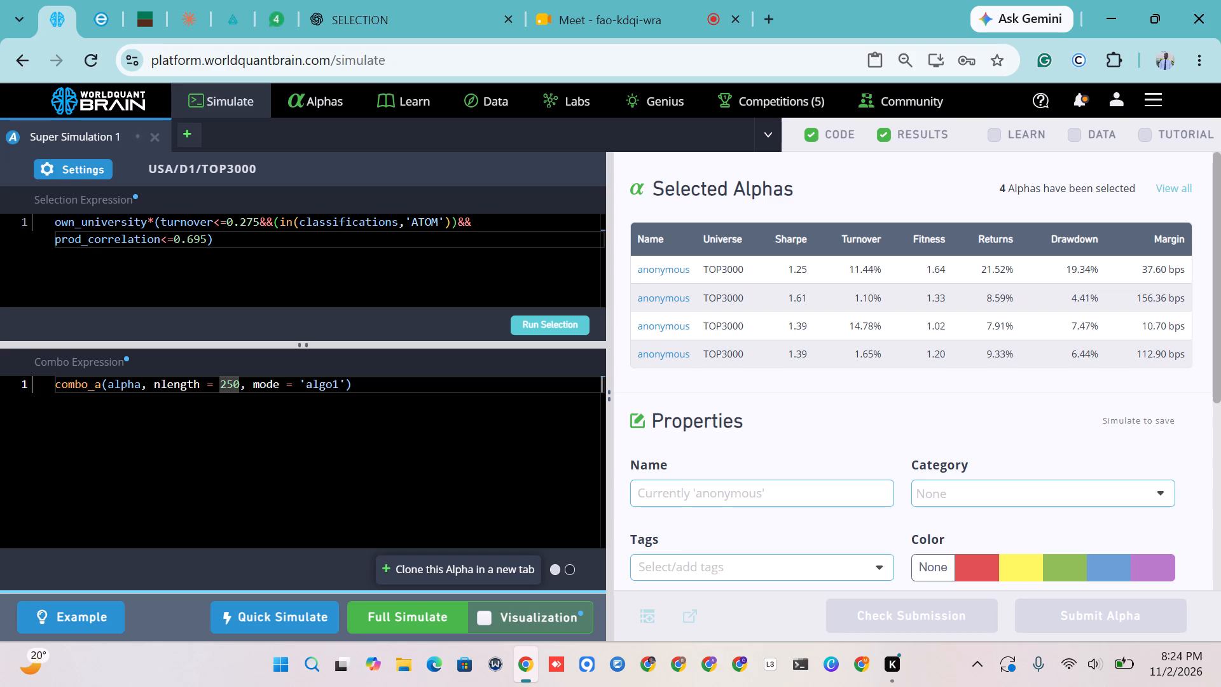
# Replace the classification in the selection expression with 'REGULAR' and rerun the selection.
pyautogui.doubleClick(427, 222)
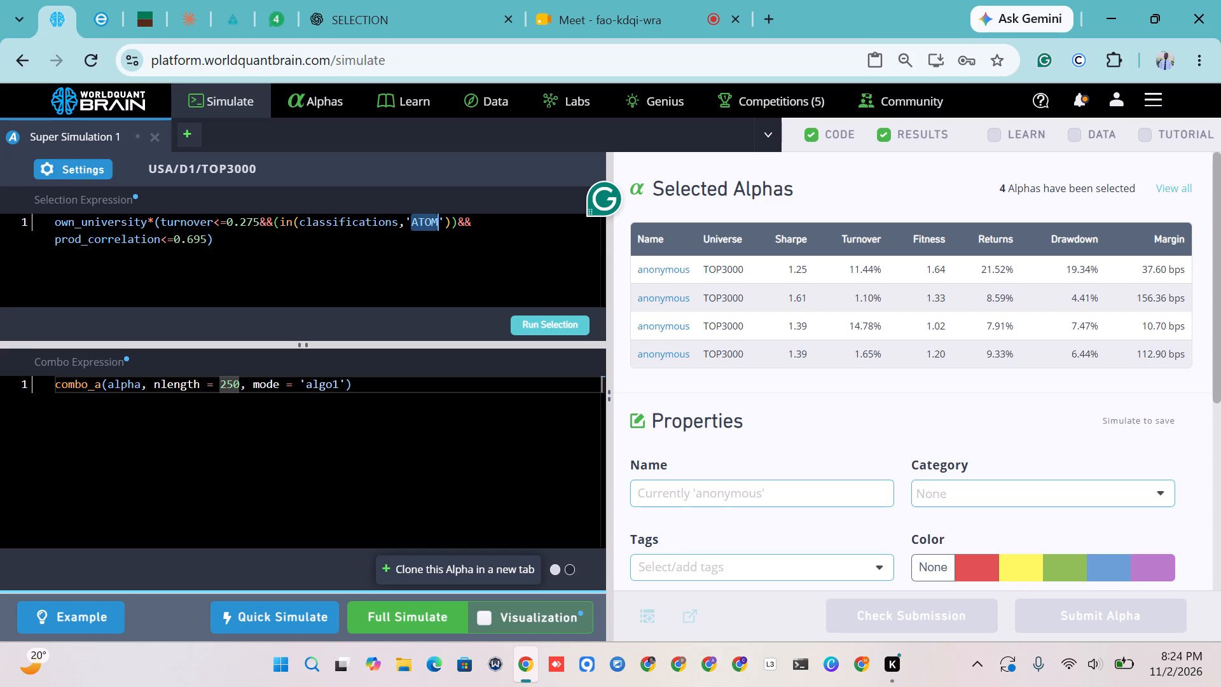
pyautogui.write('re')
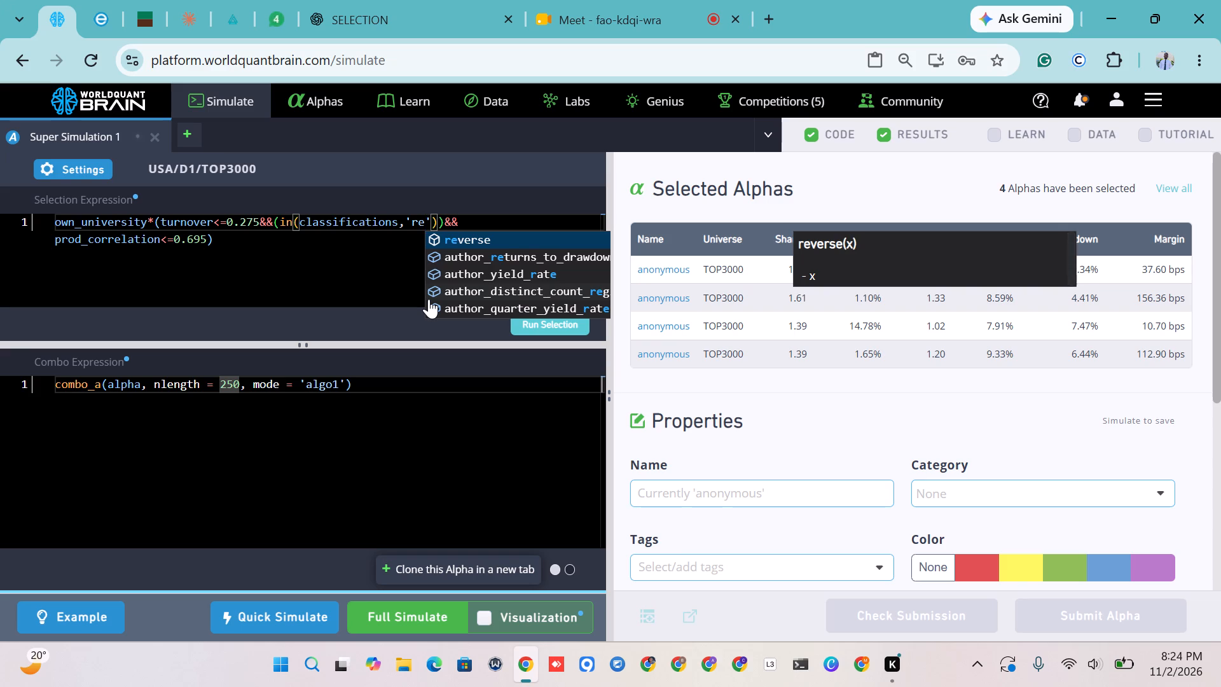
pyautogui.press('BackSpace')
pyautogui.press('BackSpace')
pyautogui.write('RE')
pyautogui.write('GULAR')
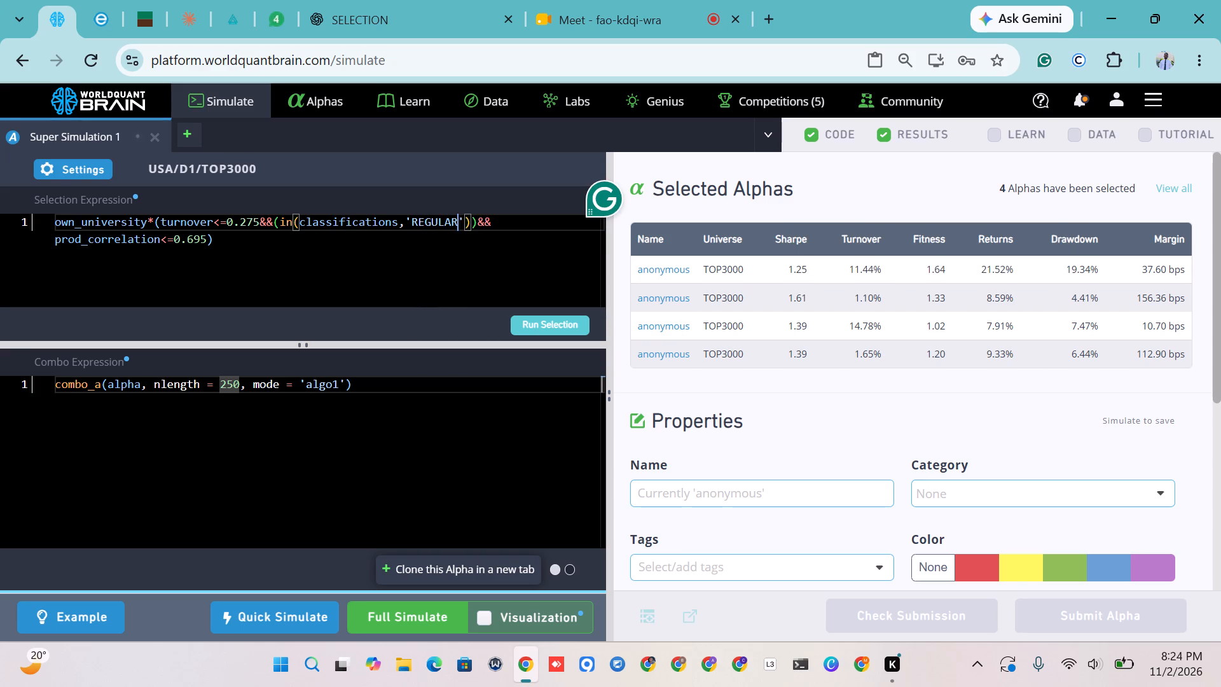
pyautogui.click(558, 319)
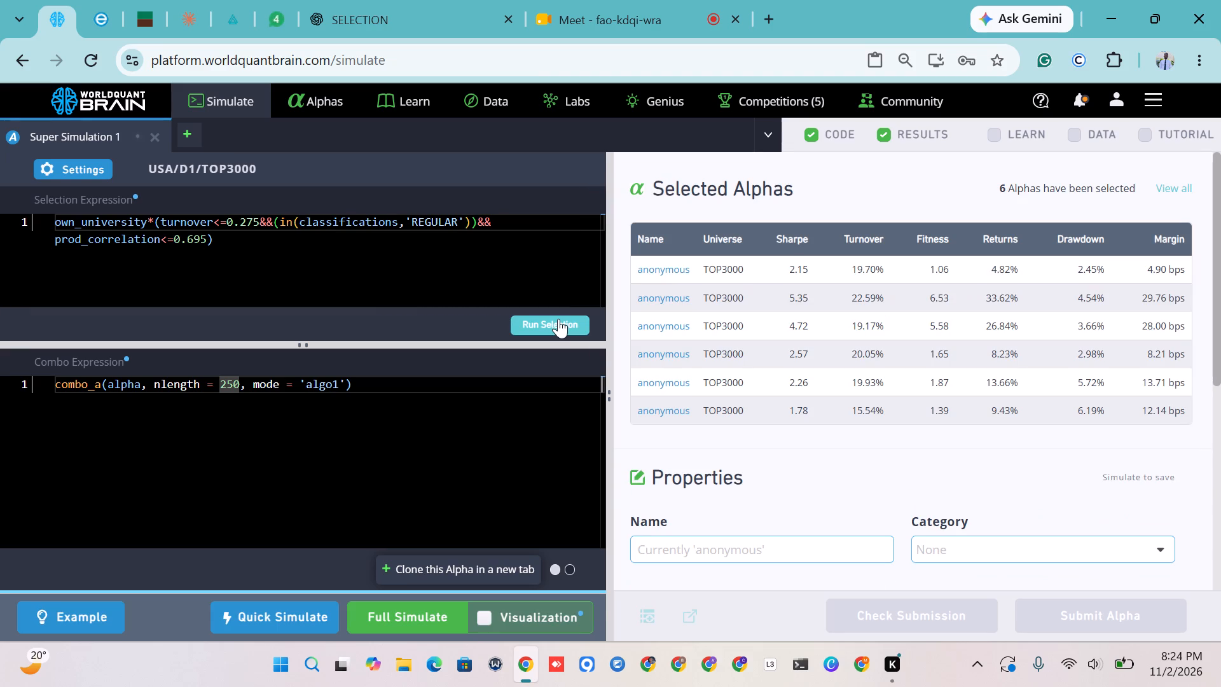
# Set the turnover limit in the selection expression to 0.375 and rerun the selection.
pyautogui.click(246, 219)
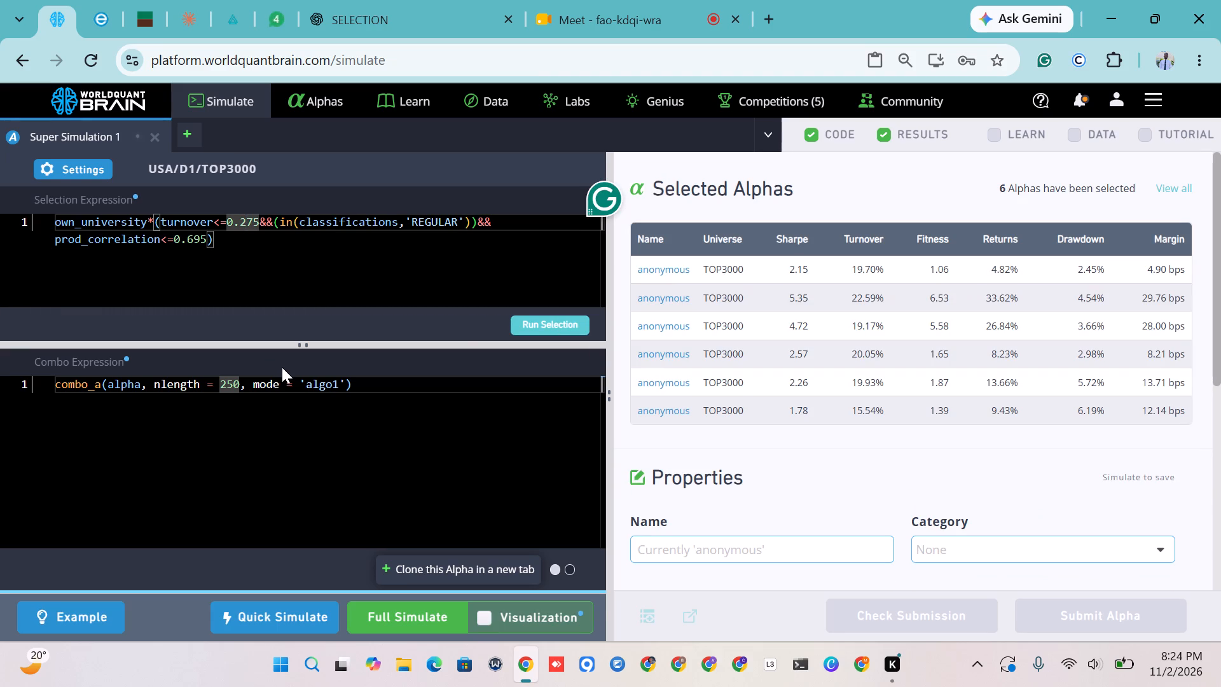
pyautogui.press('BackSpace')
pyautogui.press('3')
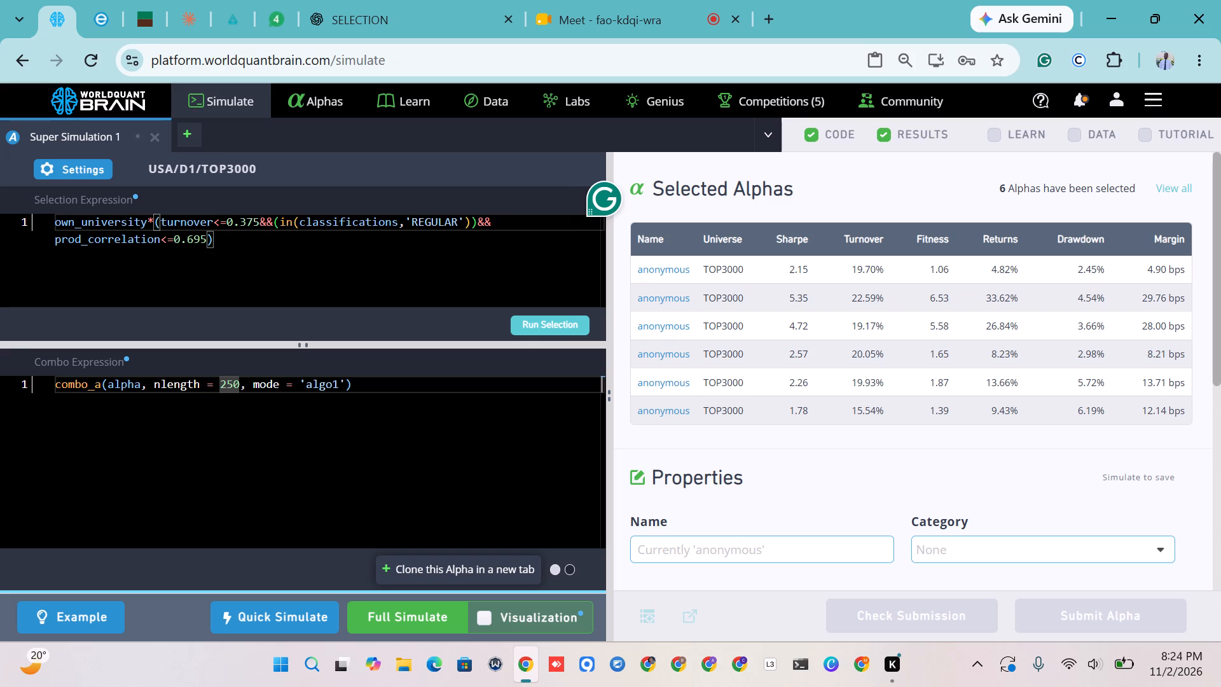
pyautogui.click(567, 323)
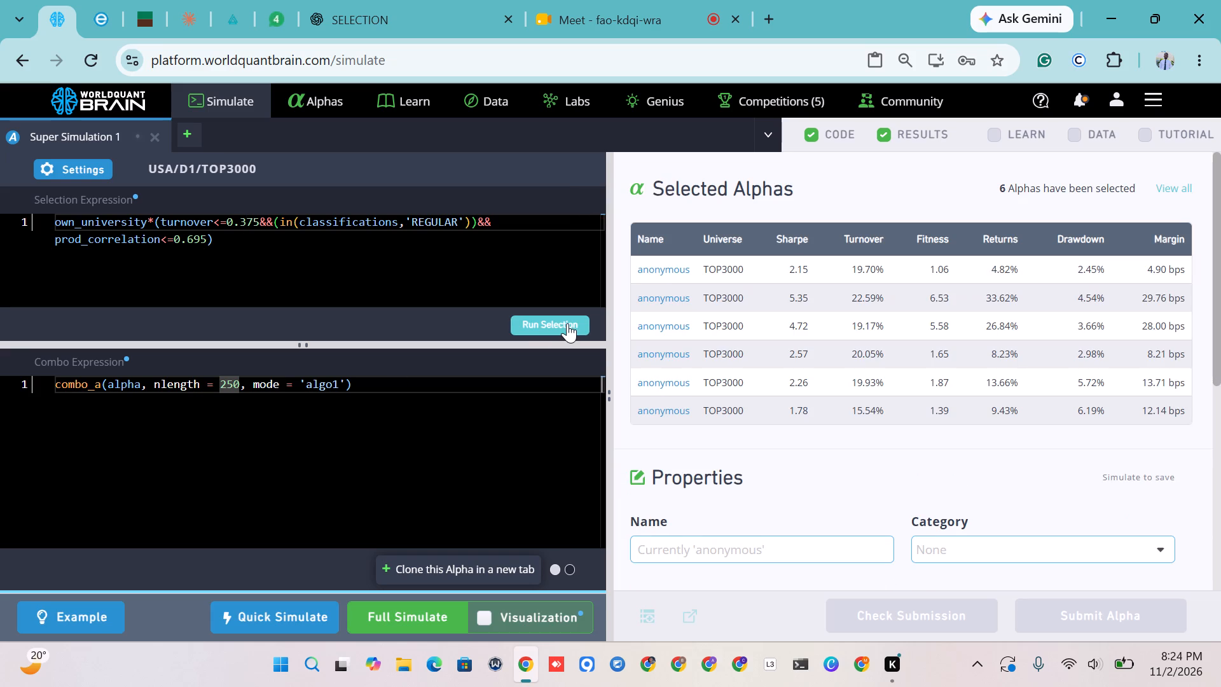
pyautogui.click(193, 240)
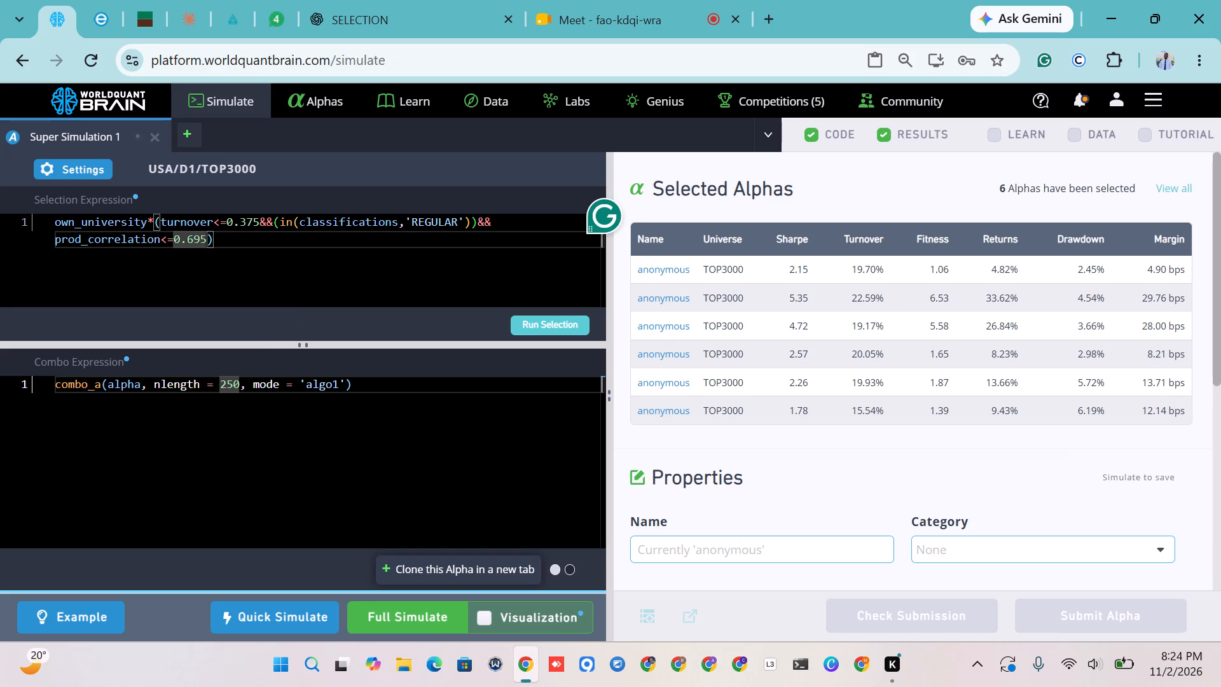
pyautogui.press('BackSpace')
pyautogui.press('7')
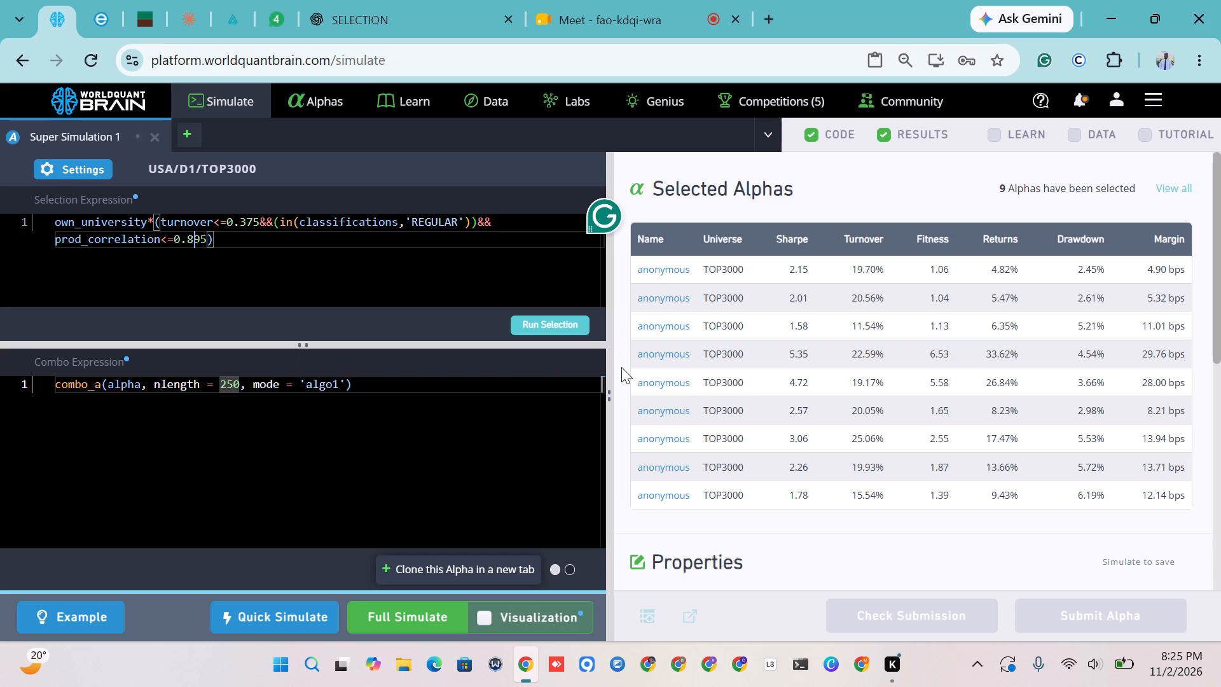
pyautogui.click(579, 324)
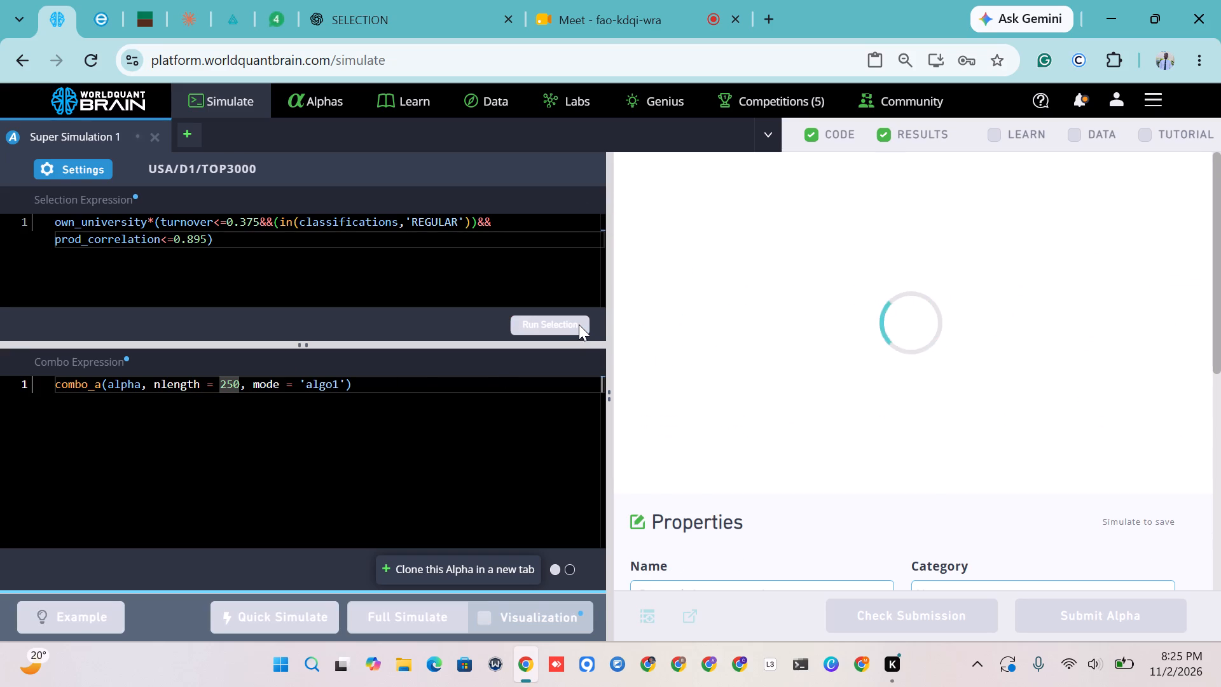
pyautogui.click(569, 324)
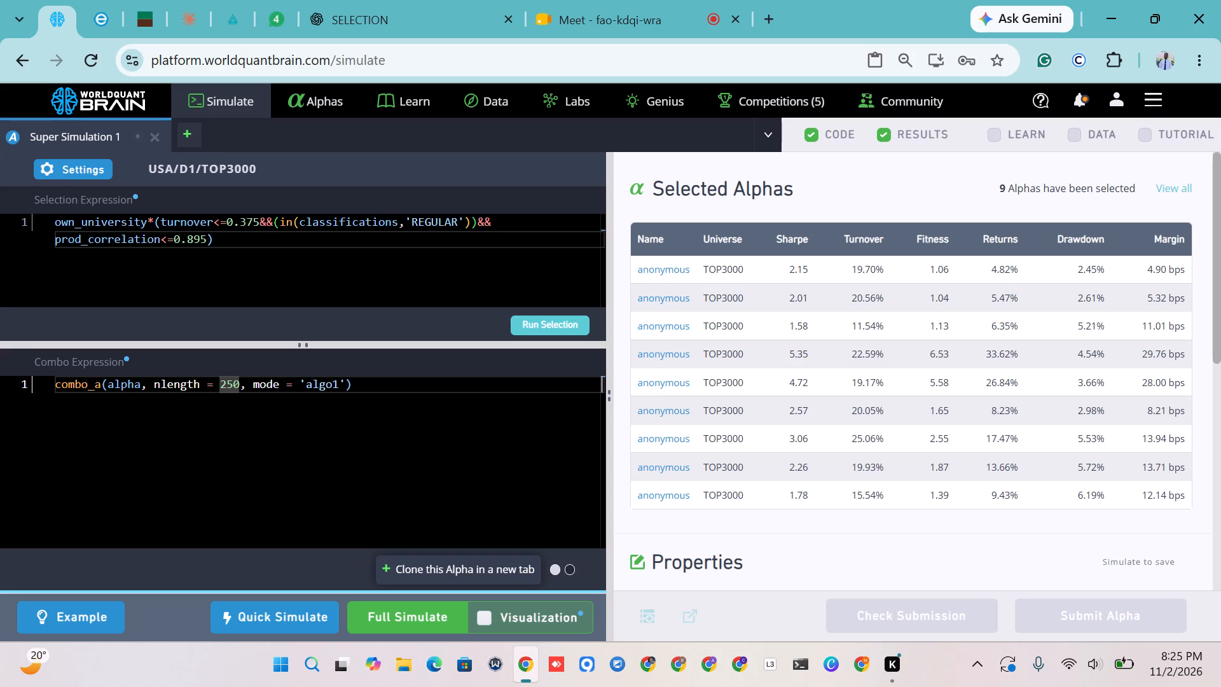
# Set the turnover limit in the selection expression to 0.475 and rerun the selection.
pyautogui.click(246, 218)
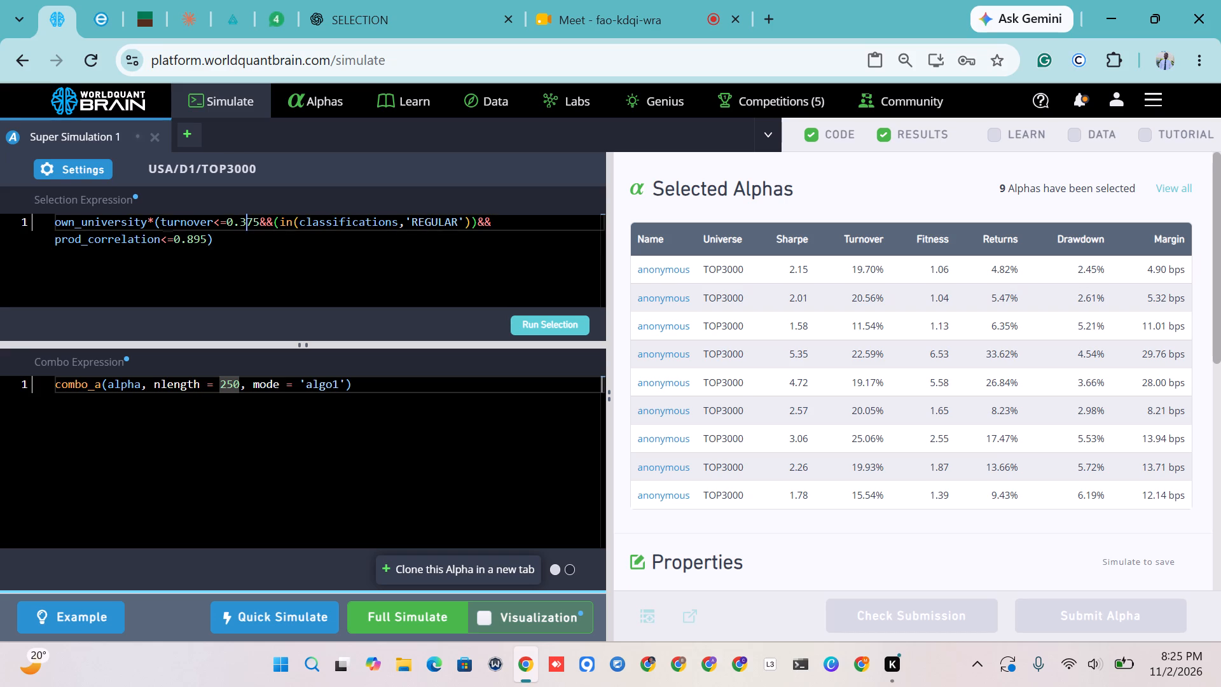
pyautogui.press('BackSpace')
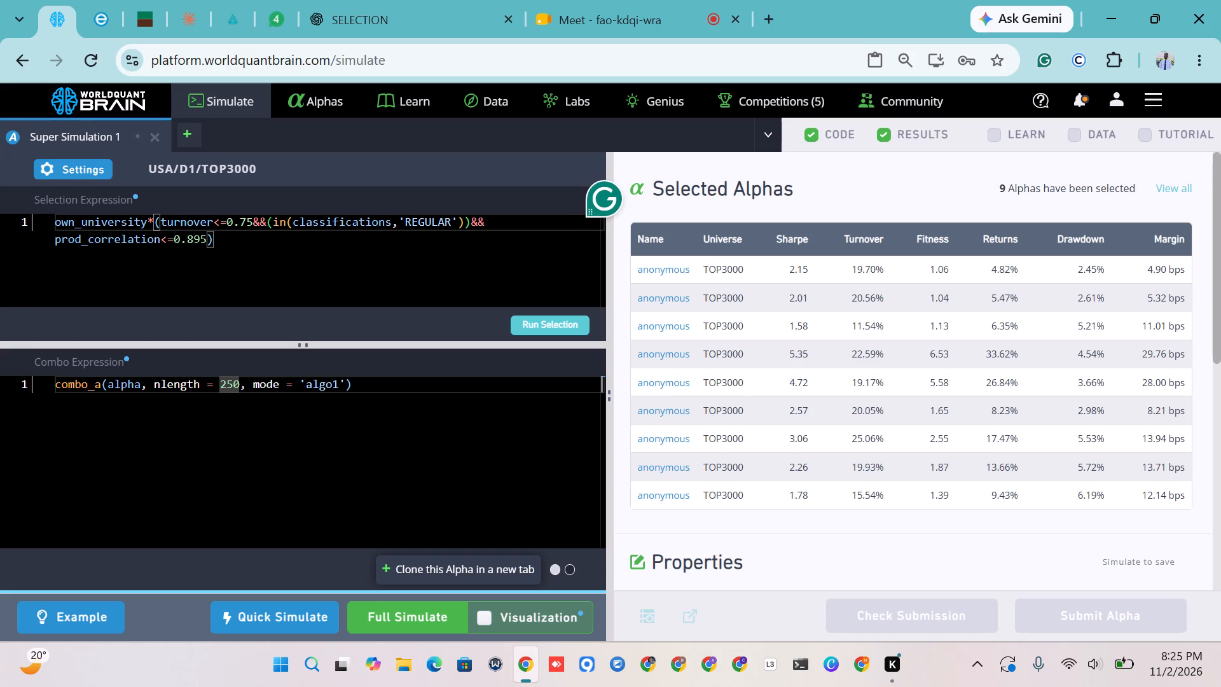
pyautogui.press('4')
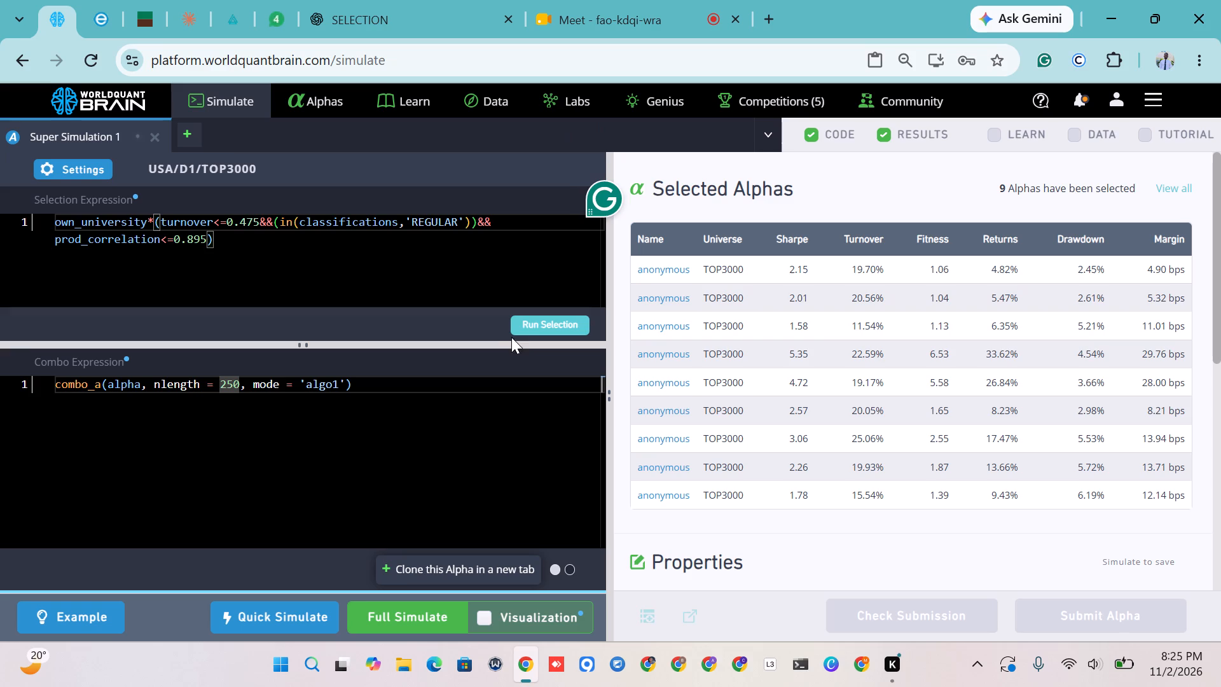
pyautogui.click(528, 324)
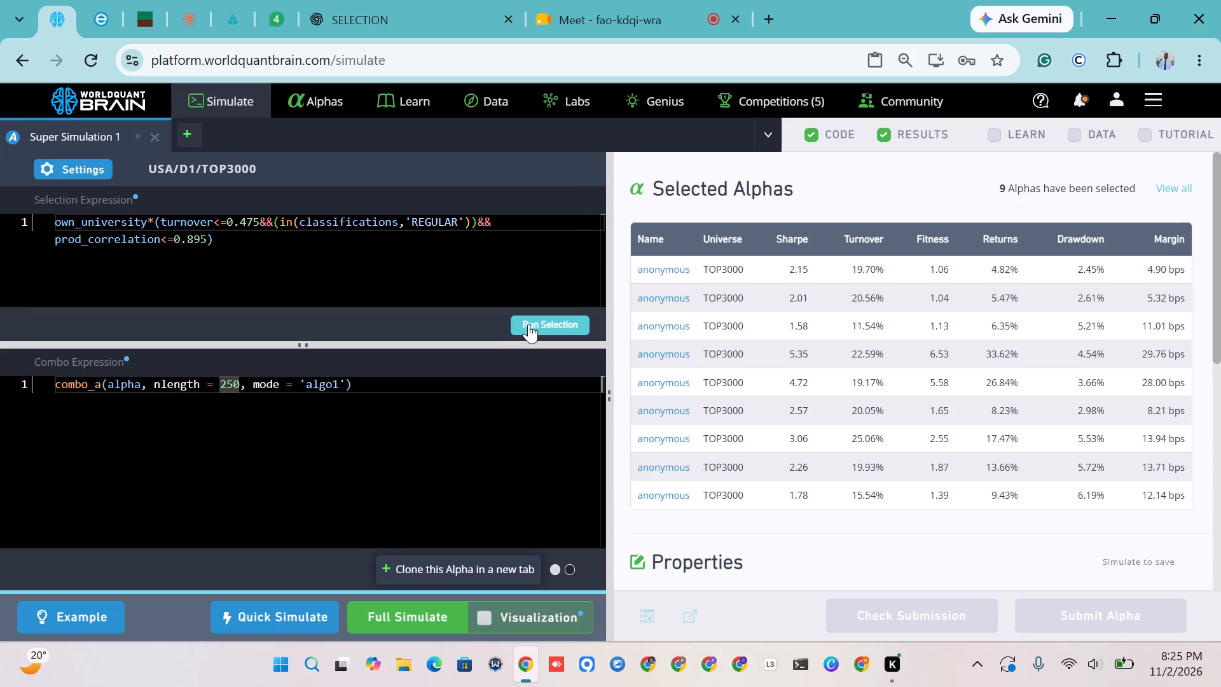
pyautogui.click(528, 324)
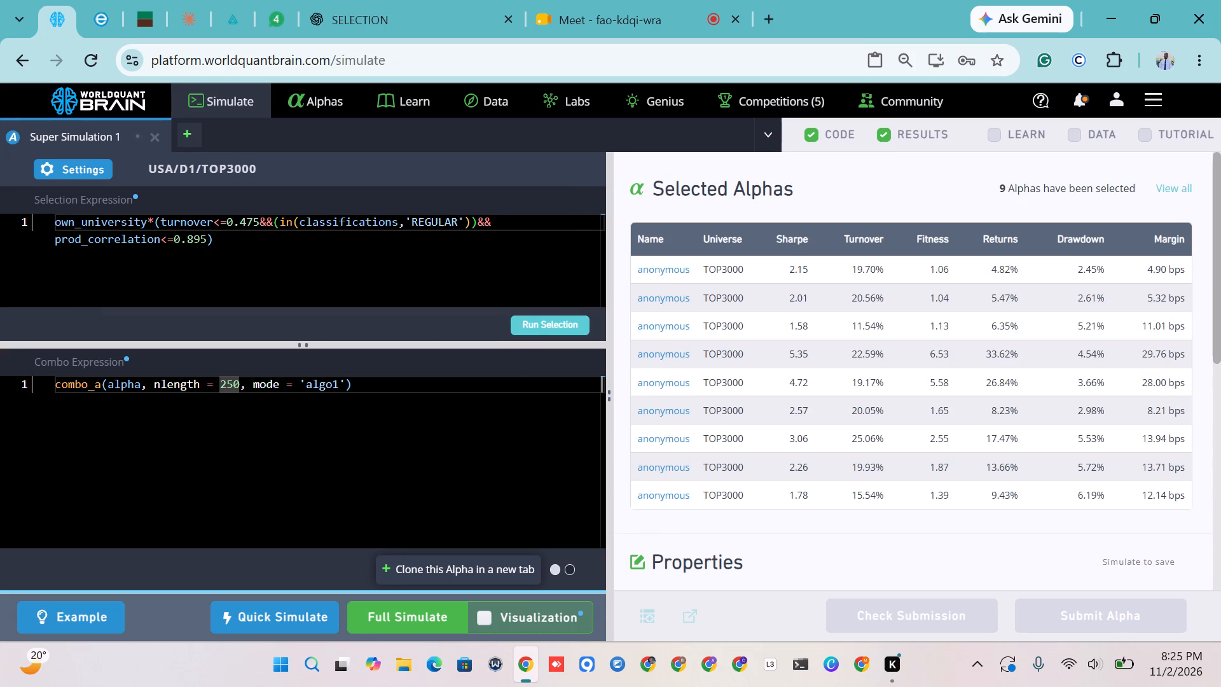
# Set the prod_correlation limit in the selection expression to 0.995 and rerun the selection.
pyautogui.click(193, 239)
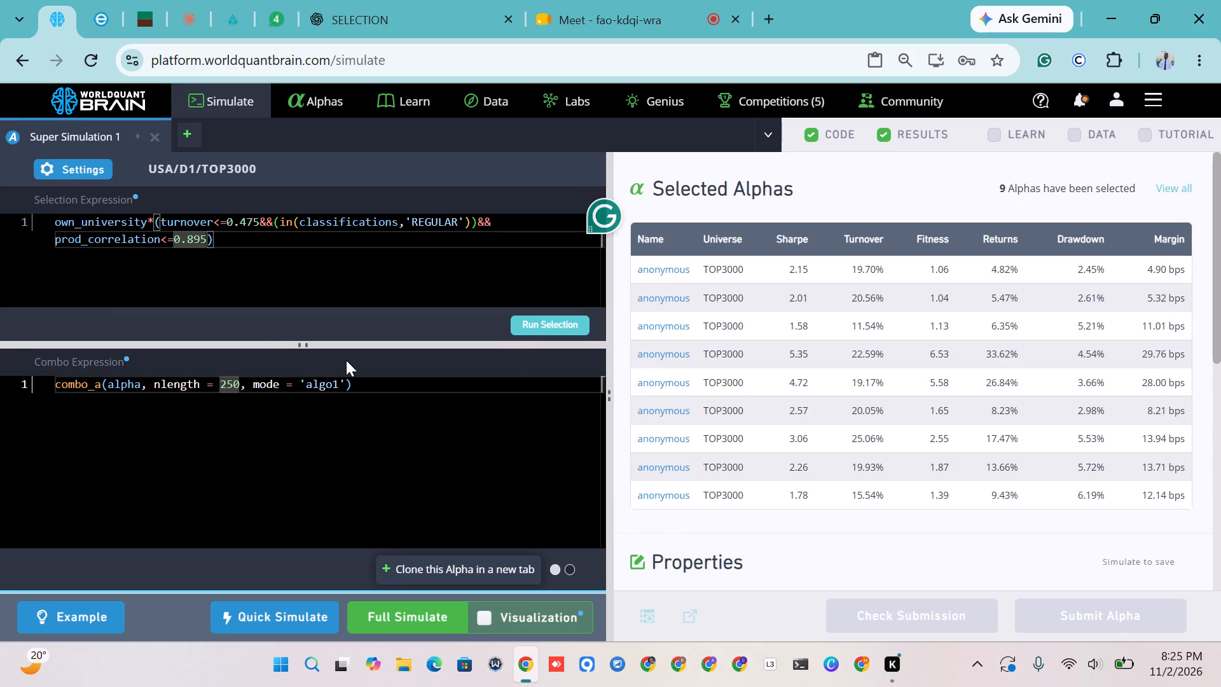
pyautogui.press('BackSpace')
pyautogui.press('9')
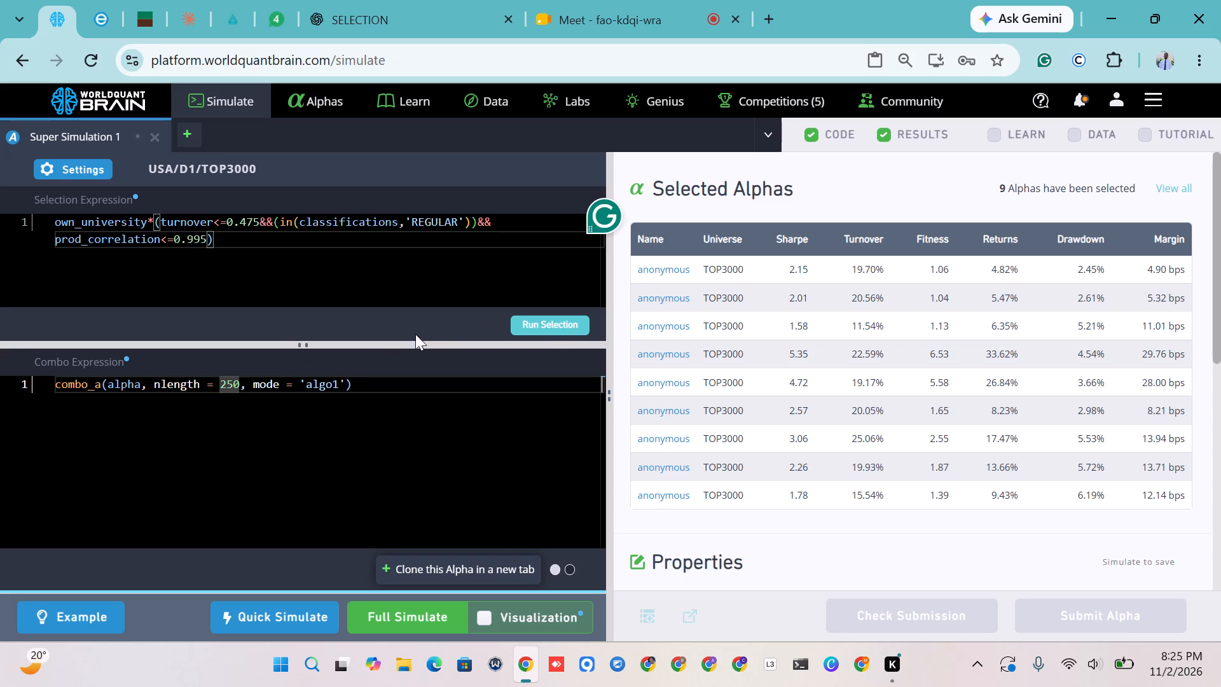
pyautogui.click(558, 328)
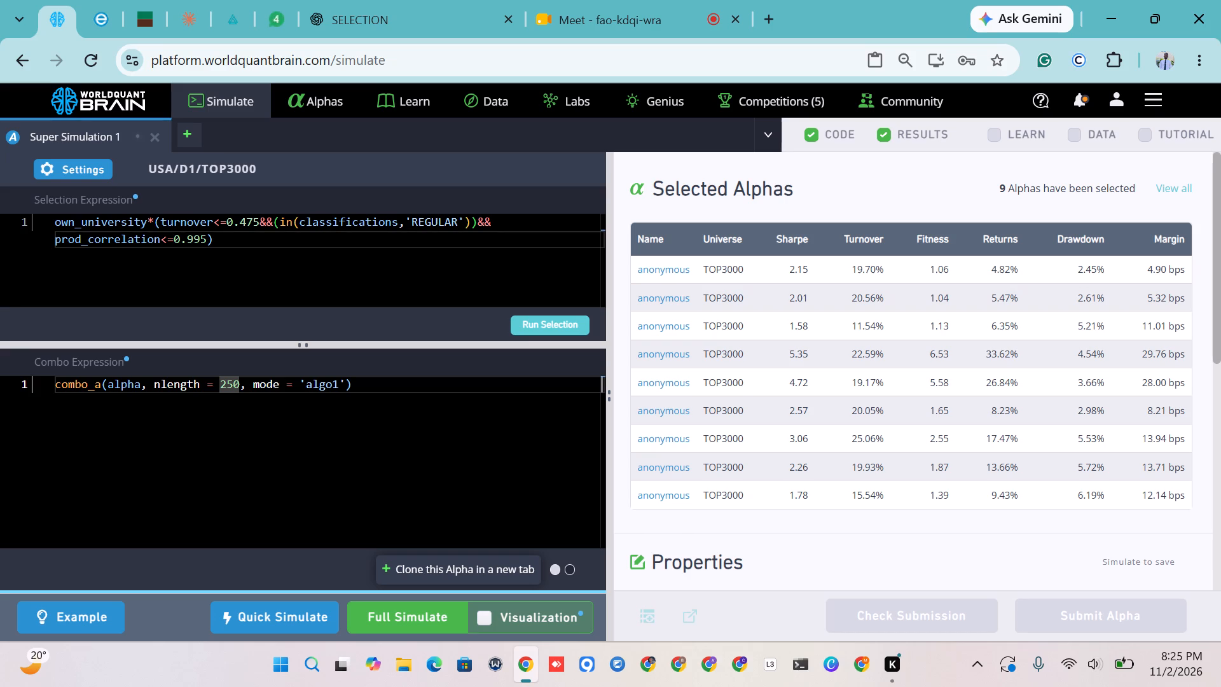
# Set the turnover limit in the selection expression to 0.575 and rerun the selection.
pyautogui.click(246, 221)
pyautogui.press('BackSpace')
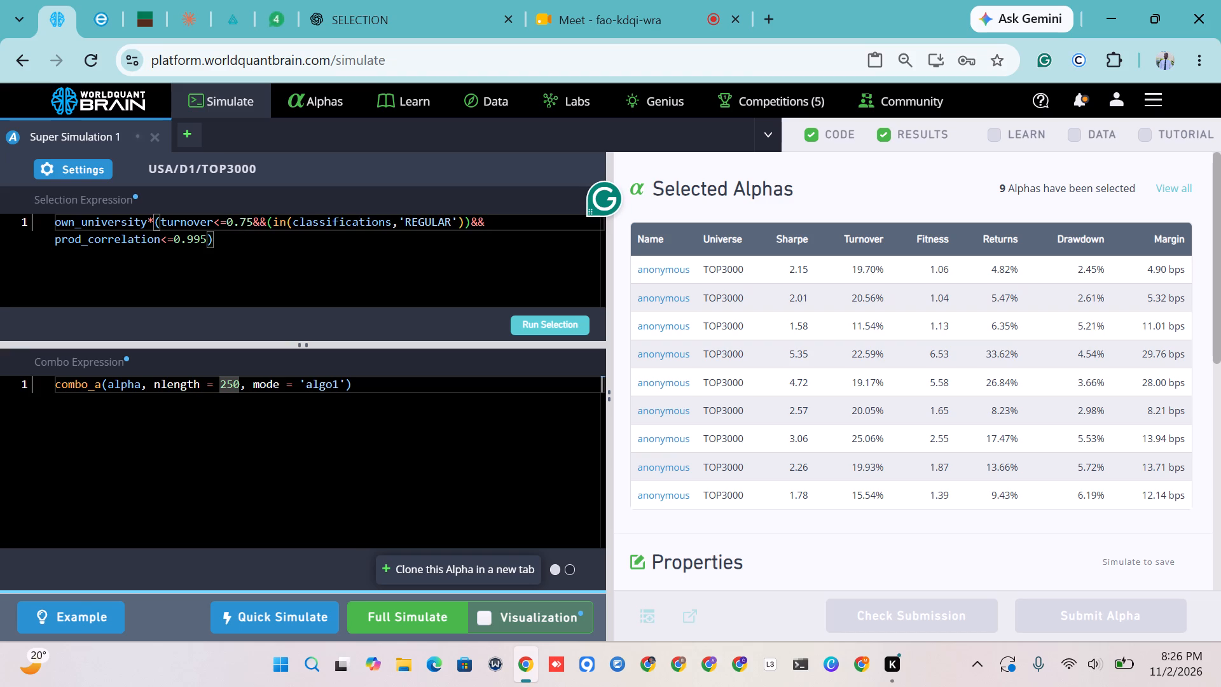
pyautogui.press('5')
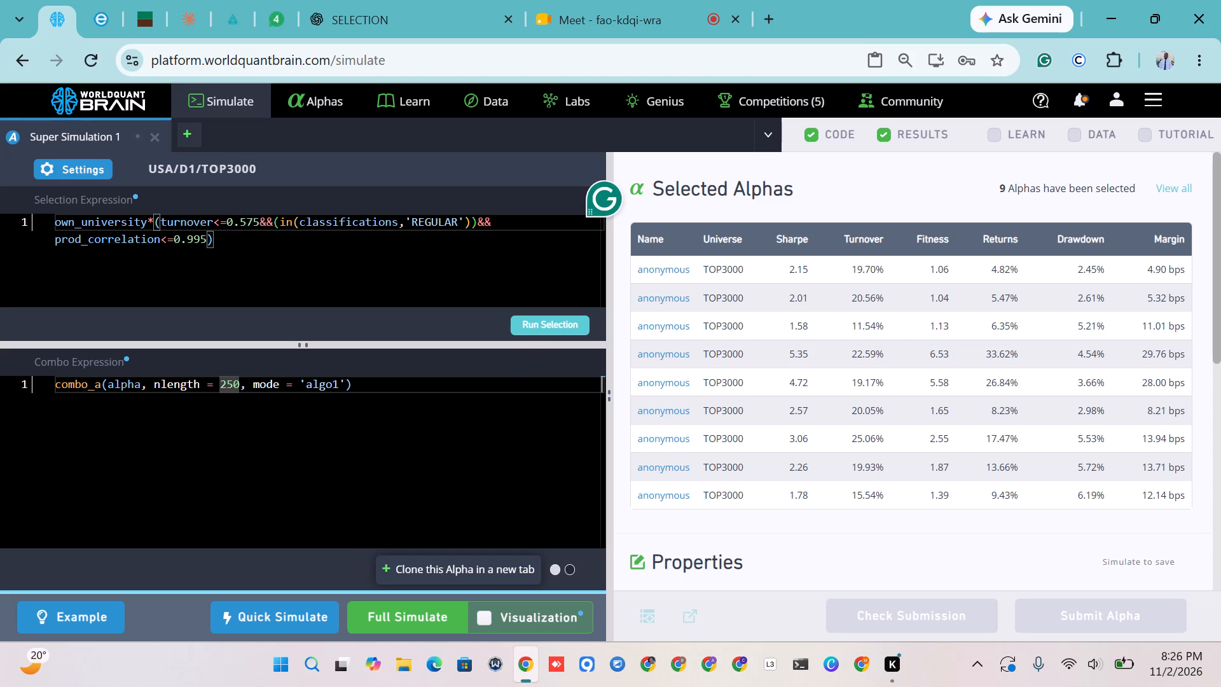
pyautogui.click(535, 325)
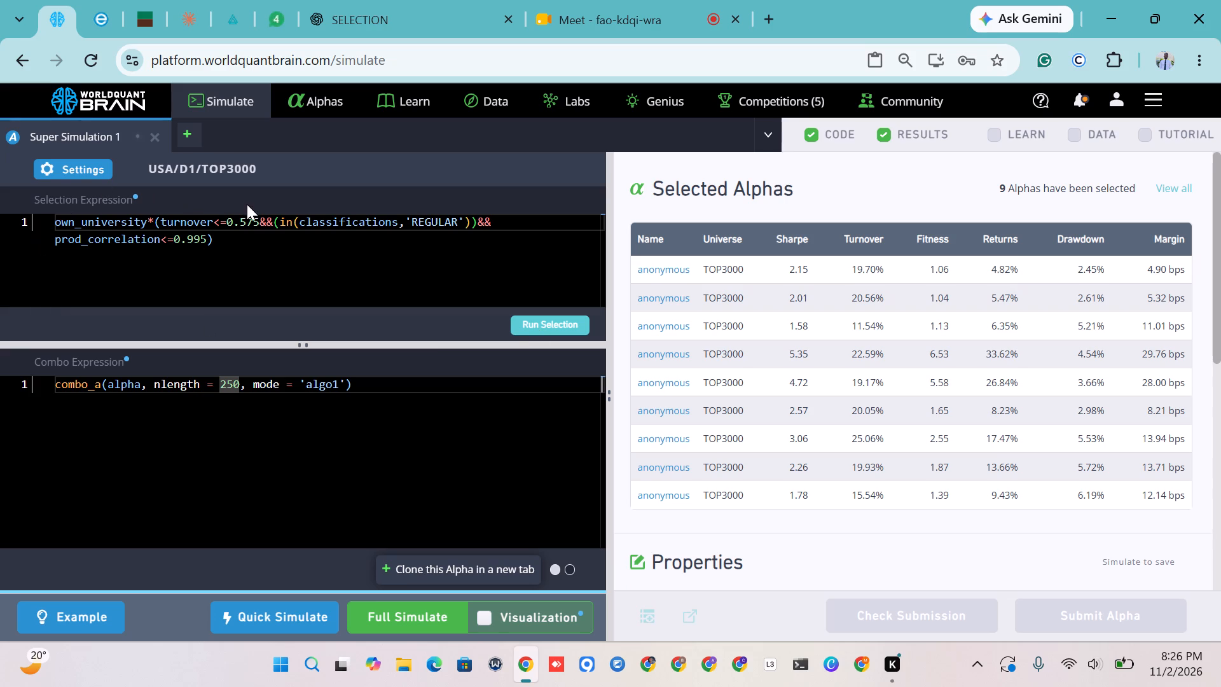
# Set the turnover limit in the selection expression to 0.675 and rerun the selection.
pyautogui.click(245, 218)
pyautogui.press('BackSpace')
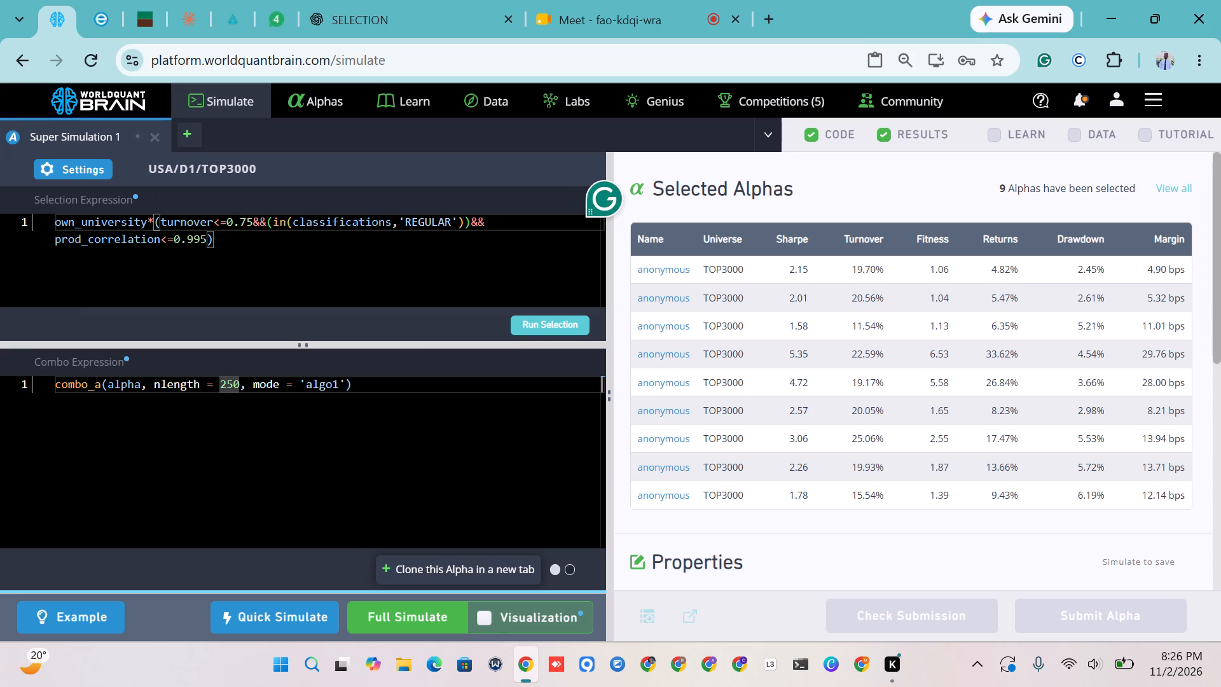
pyautogui.press('6')
pyautogui.click(542, 318)
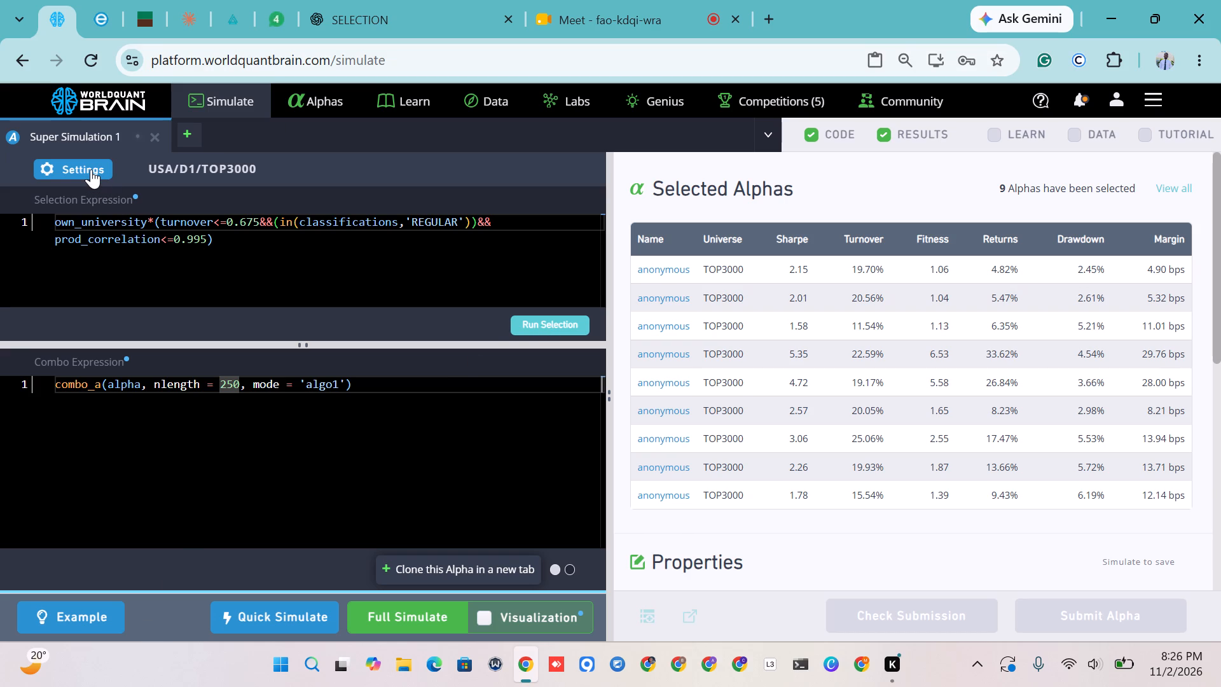
# Clone the current super alpha into a new simulation tab.
pyautogui.click(413, 564)
pyautogui.click(92, 166)
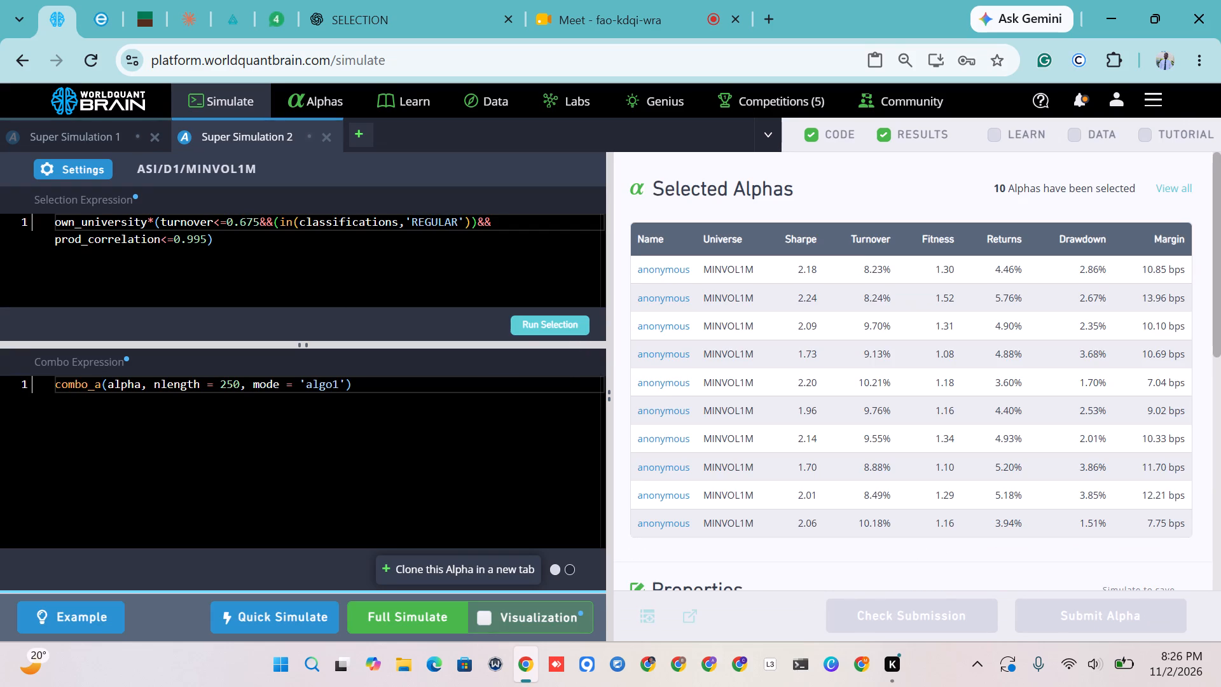
# Set the turnover limit in the cloned simulation's selection expression to 0.175 and rerun the selection.
pyautogui.click(245, 218)
pyautogui.press('BackSpace')
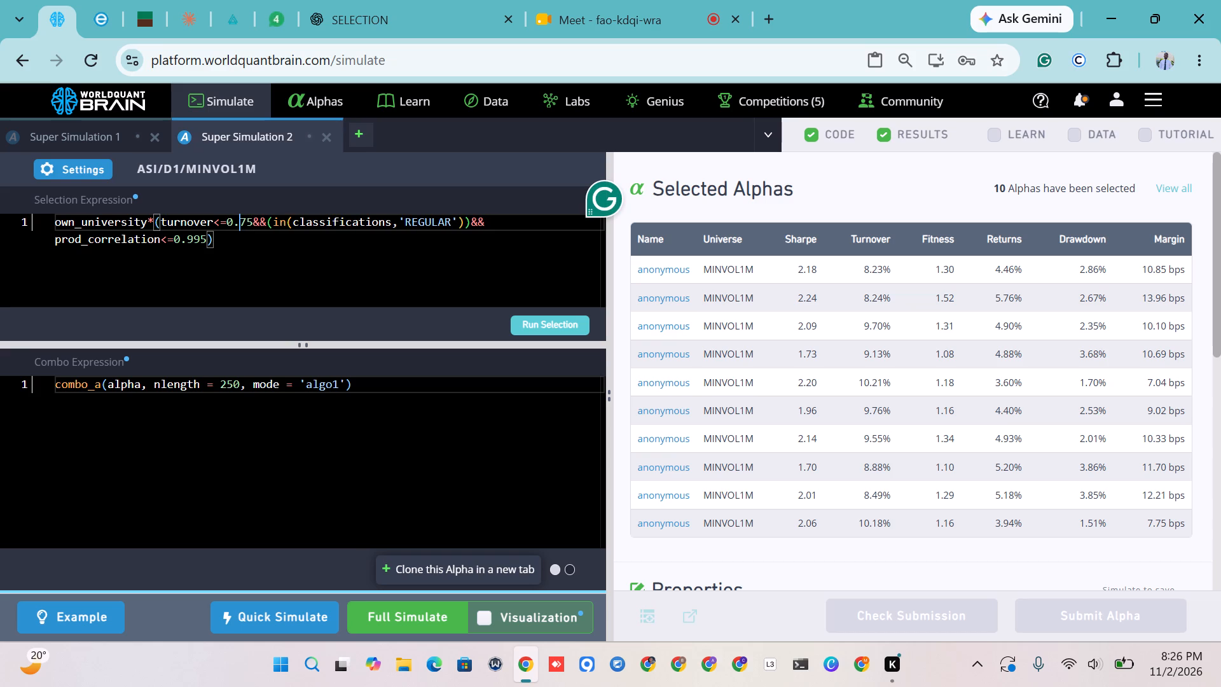
pyautogui.press('1')
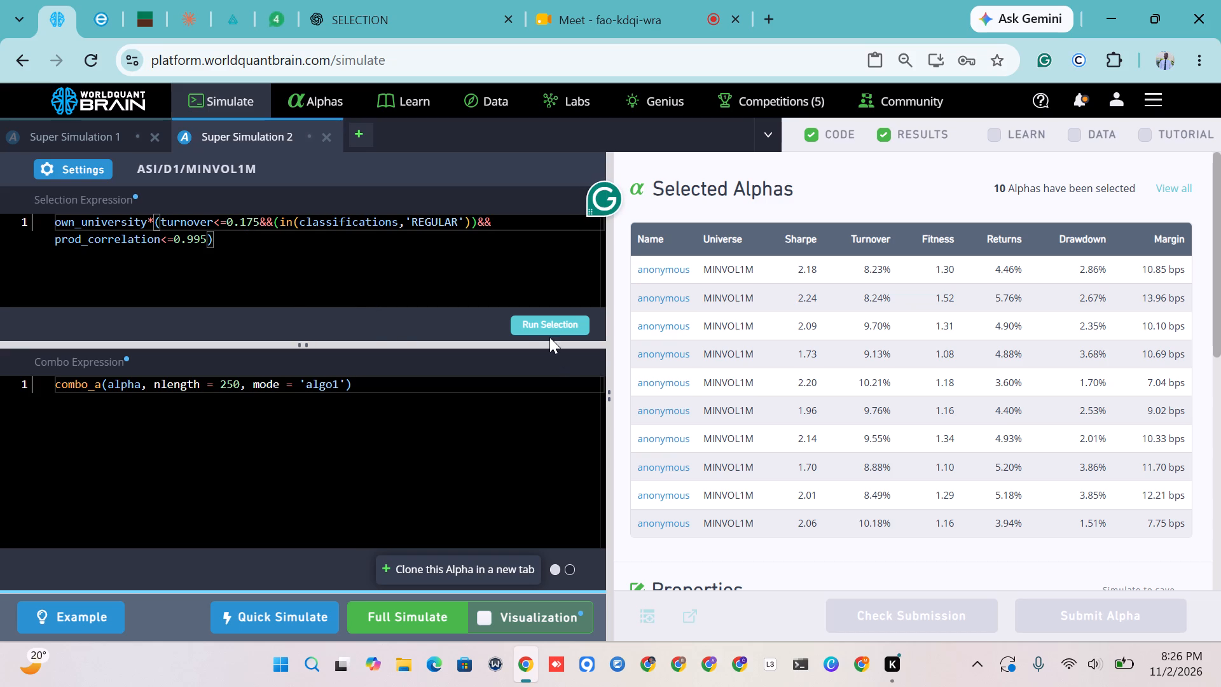
pyautogui.click(549, 323)
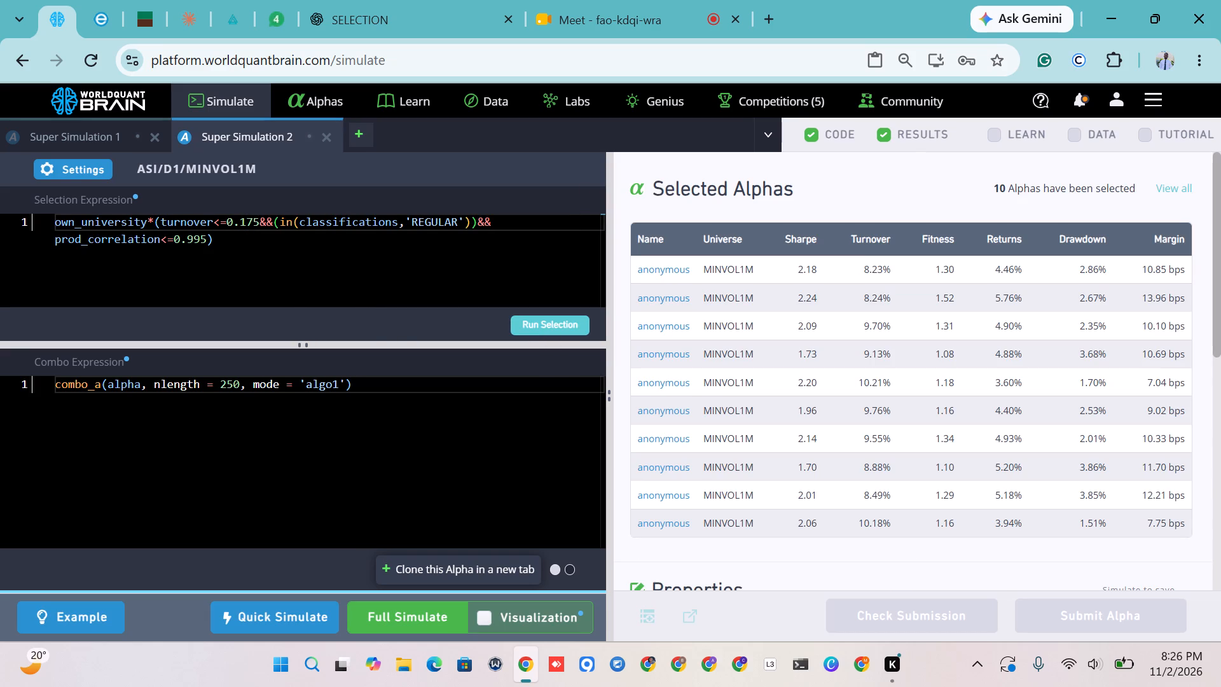
# Set the prod_correlation limit in the cloned simulation's selection expression to 0.595 and rerun the selection.
pyautogui.click(195, 244)
pyautogui.press('BackSpace')
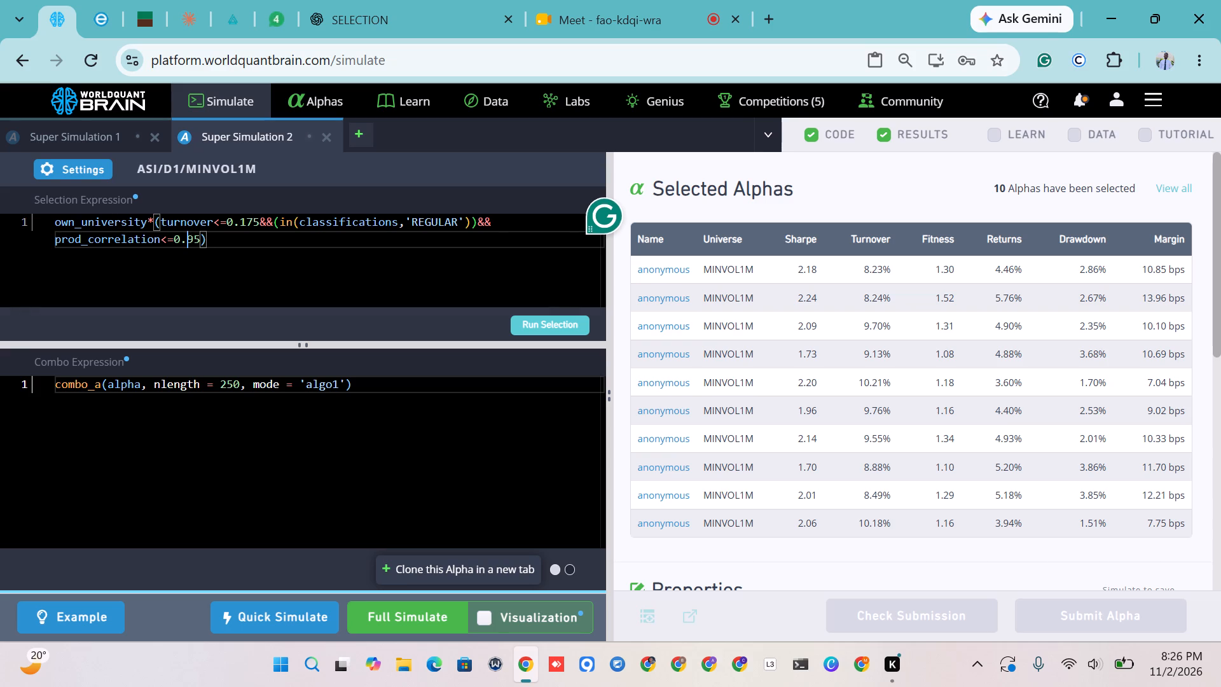
pyautogui.press('5')
pyautogui.click(560, 325)
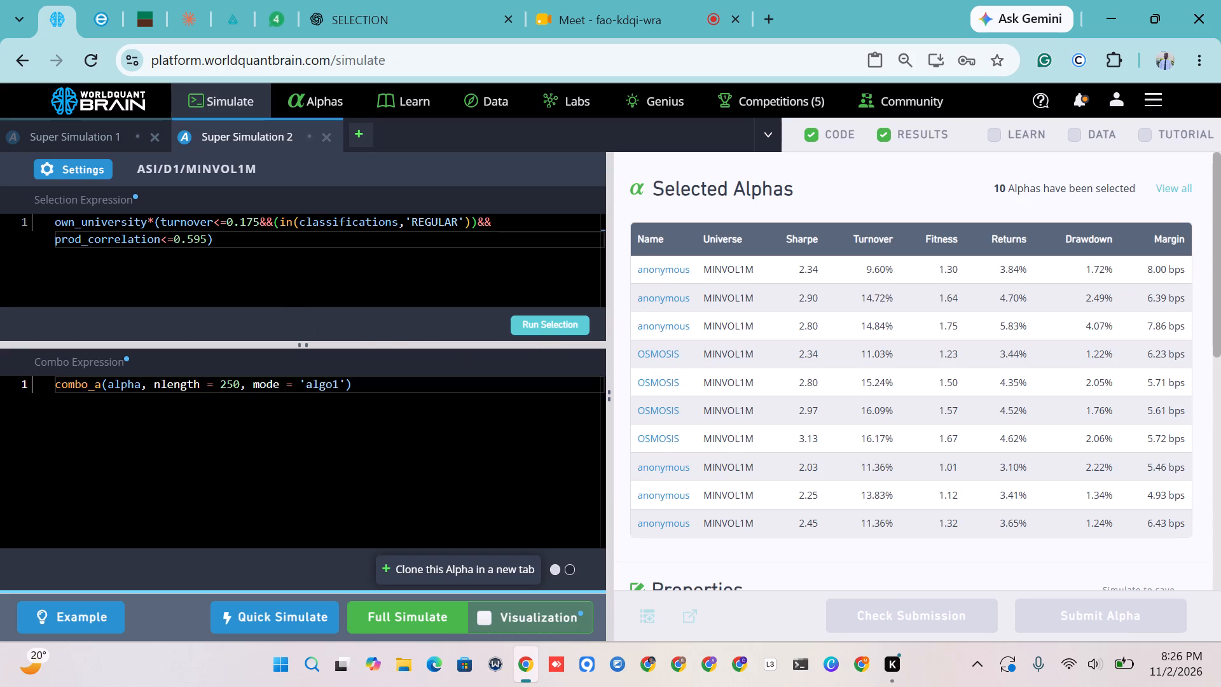
# Start a full simulation of the ASI super alpha.
pyautogui.click(405, 624)
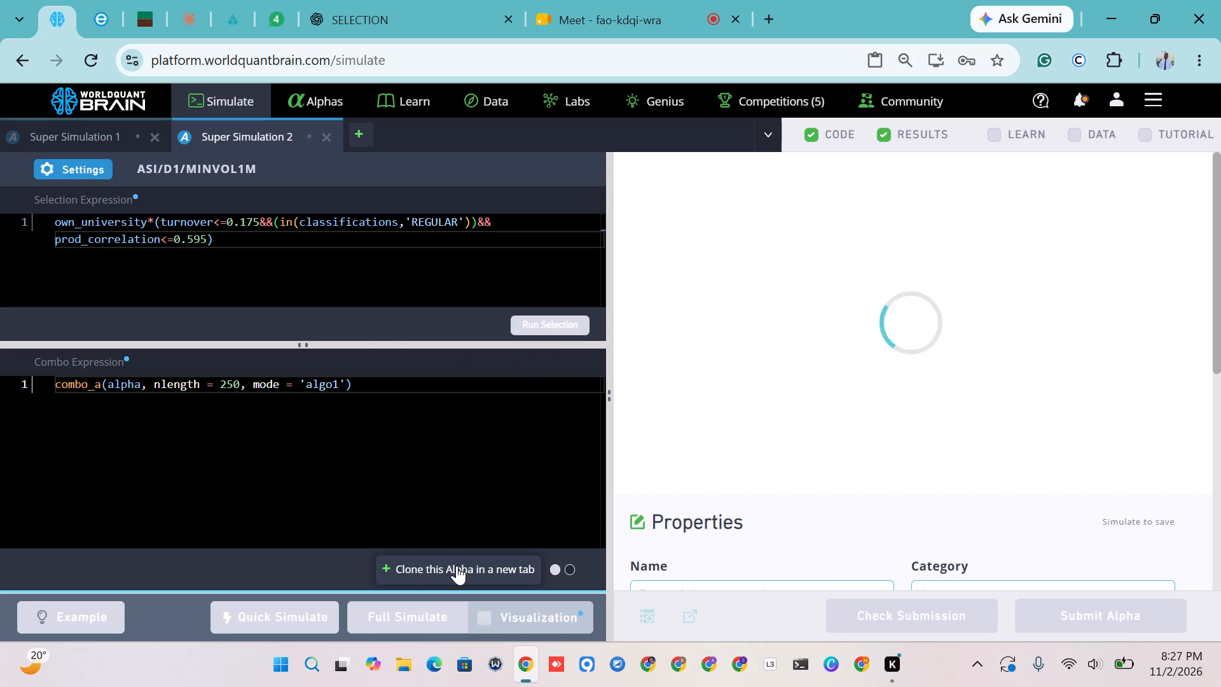
# Clone the ASI super alpha into another new simulation tab.
pyautogui.click(457, 566)
# Replace the classification 'REGULAR' with 'ATOM' in the new clone's selection expression.
pyautogui.doubleClick(450, 218)
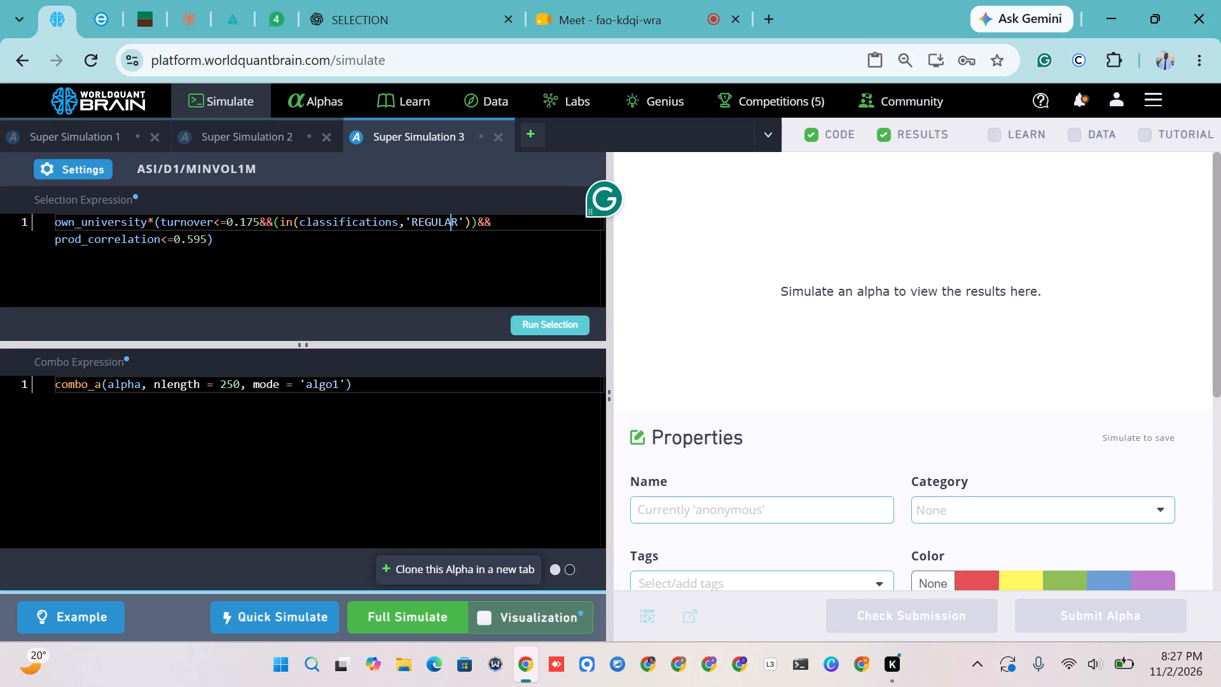
pyautogui.write('AT')
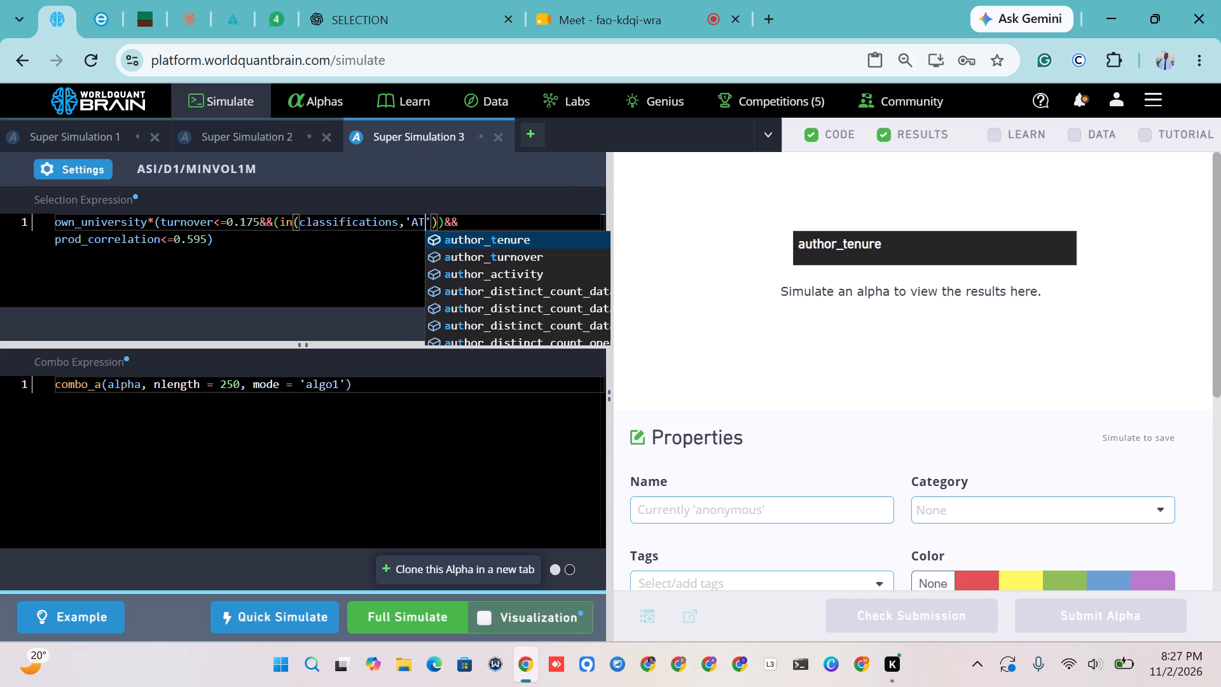
pyautogui.press('o')
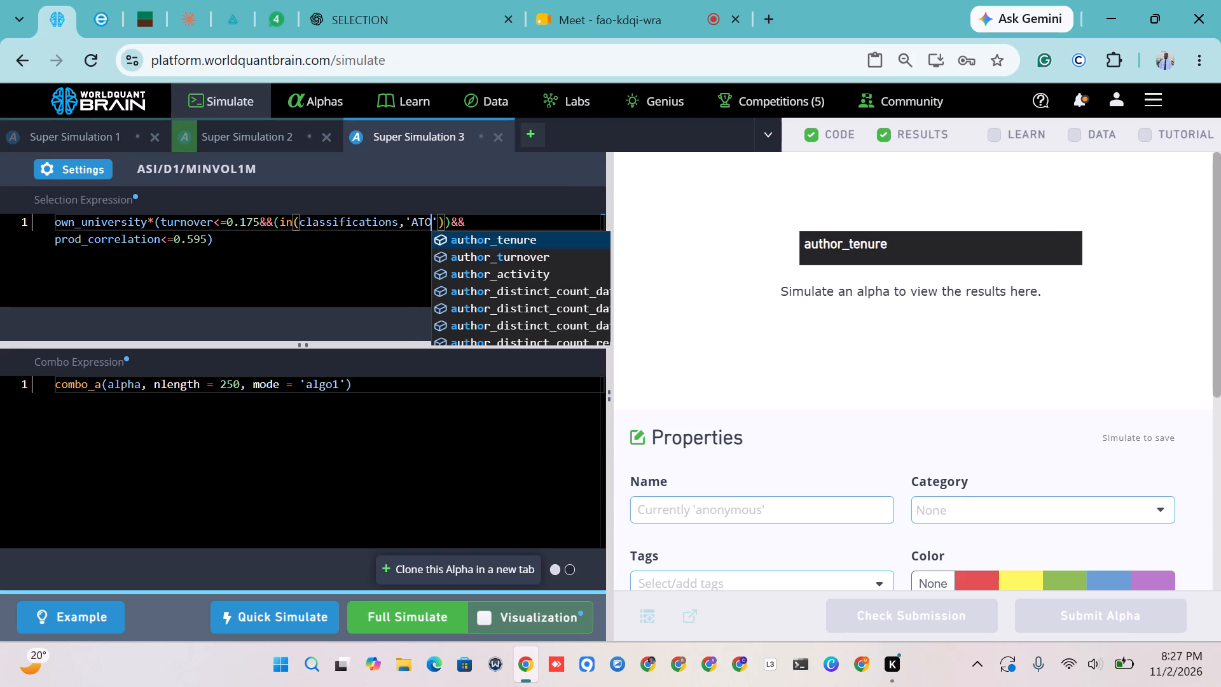
pyautogui.press('m')
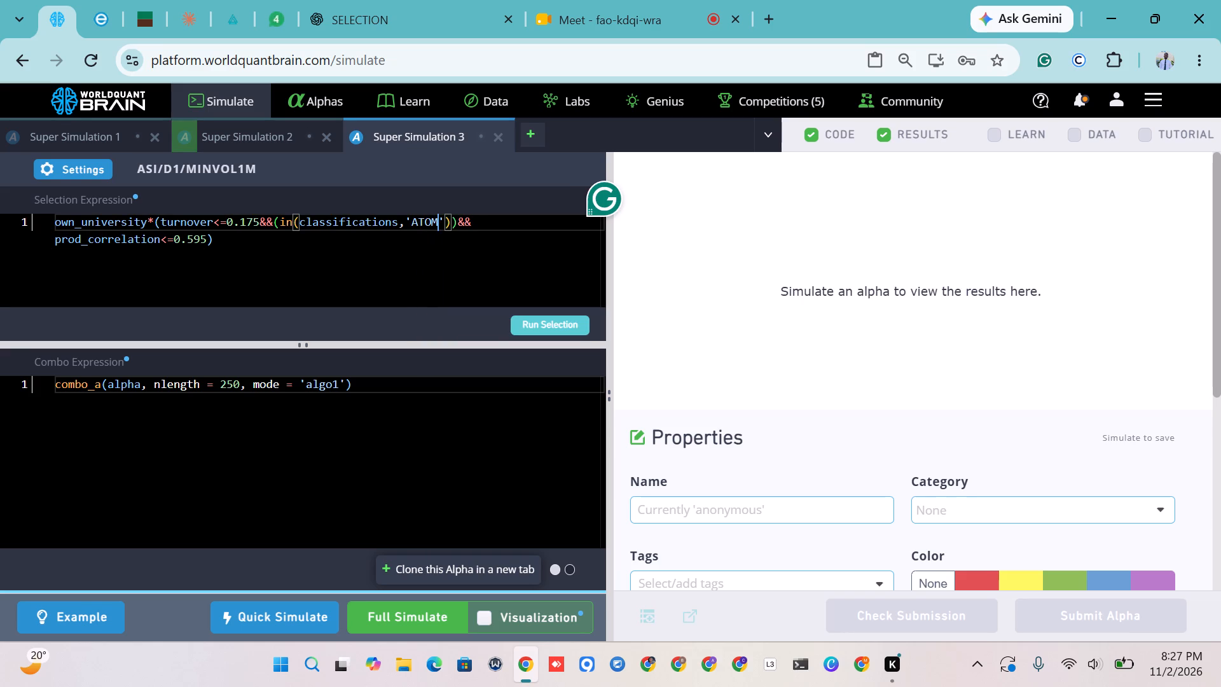
# Run the selection for the clone's 'ATOM' classification expression.
pyautogui.click(566, 333)
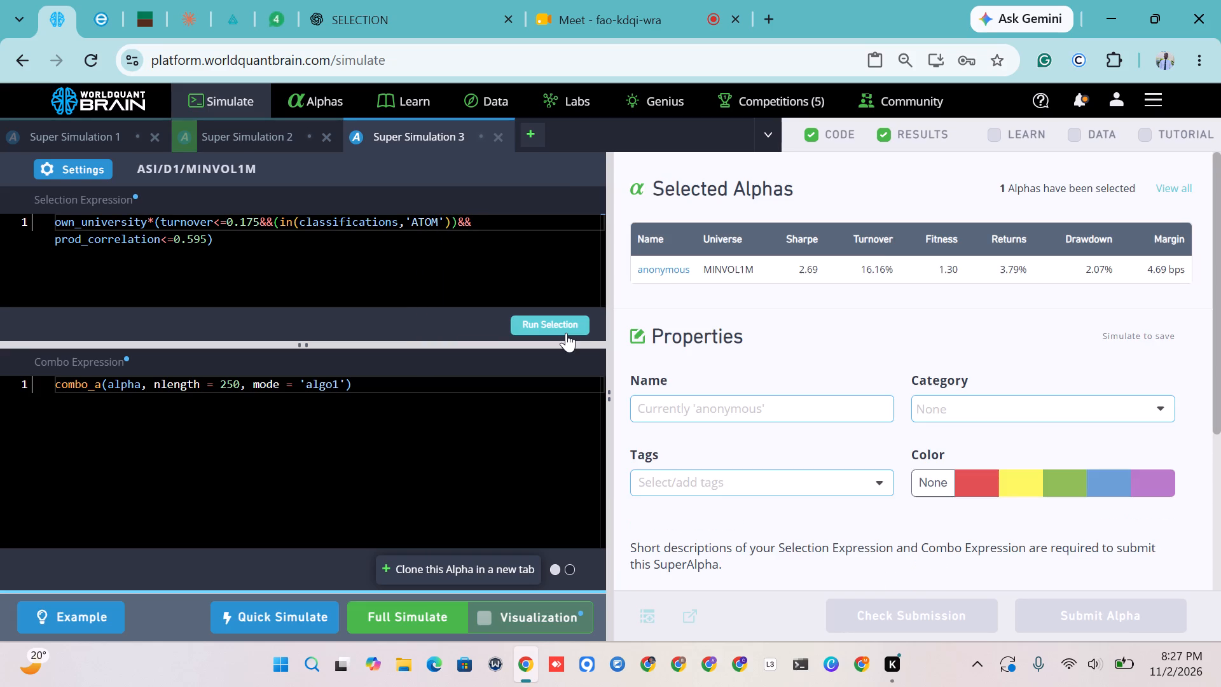
pyautogui.click(565, 328)
# Set the turnover limit in the selection expression to 0.275 and rerun the selection.
pyautogui.click(249, 223)
pyautogui.press('BackSpace')
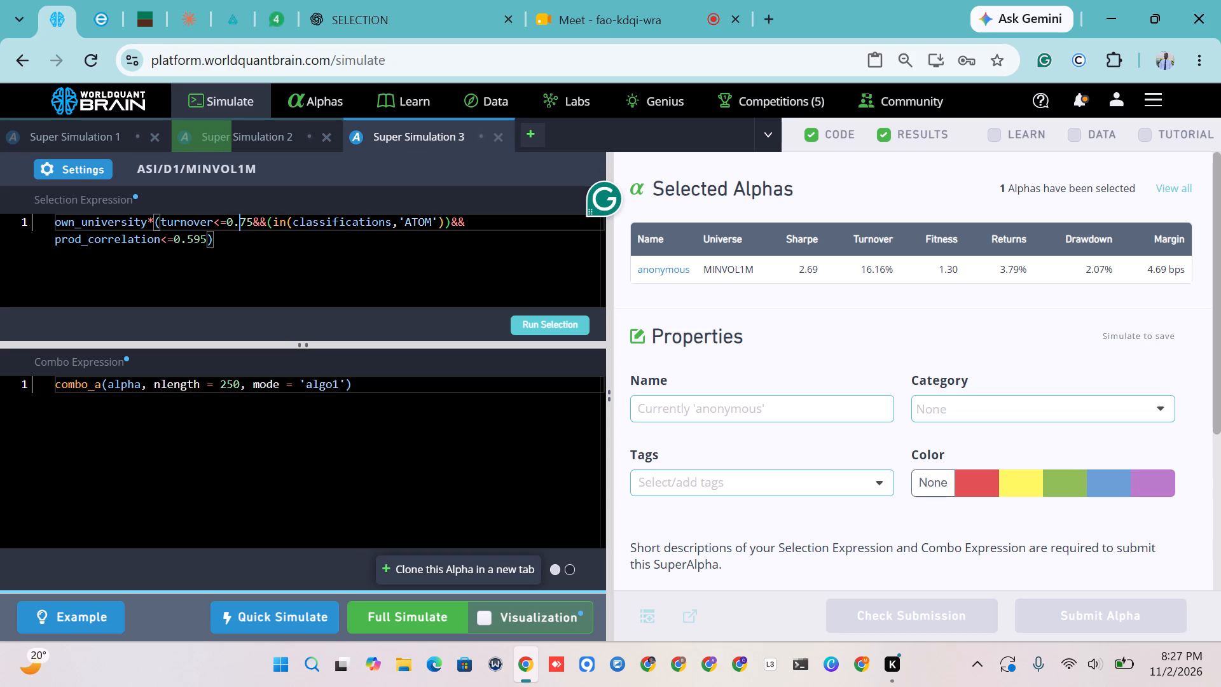
pyautogui.press('2')
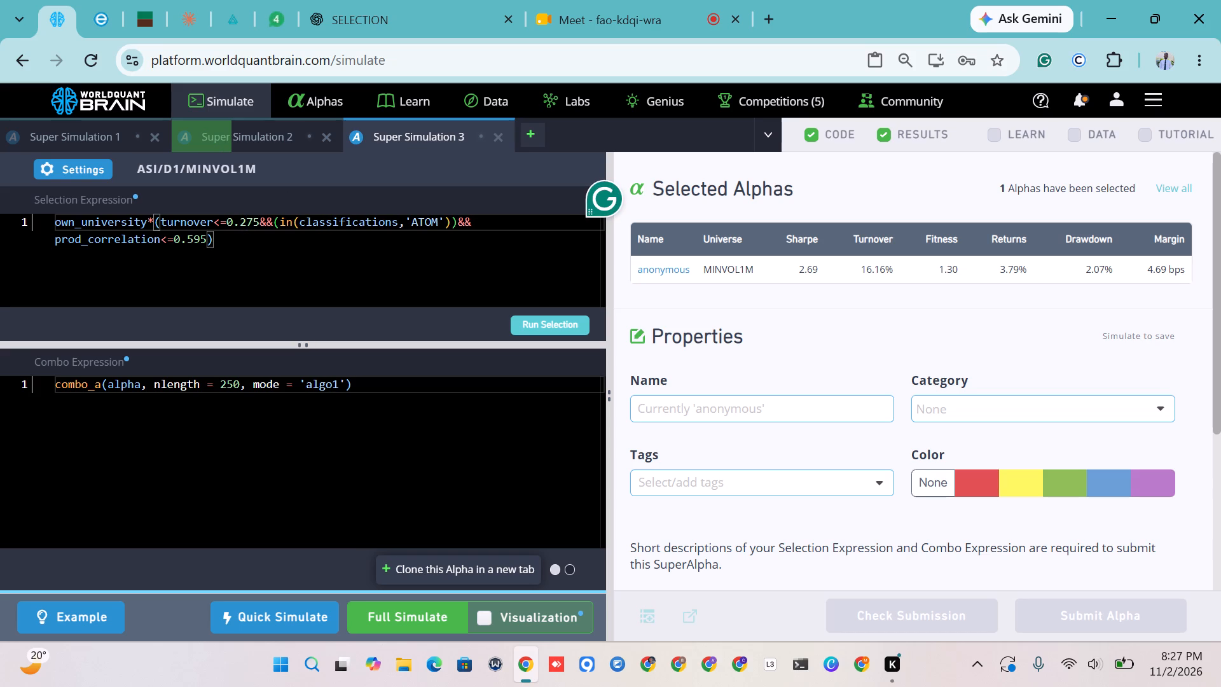
pyautogui.click(537, 316)
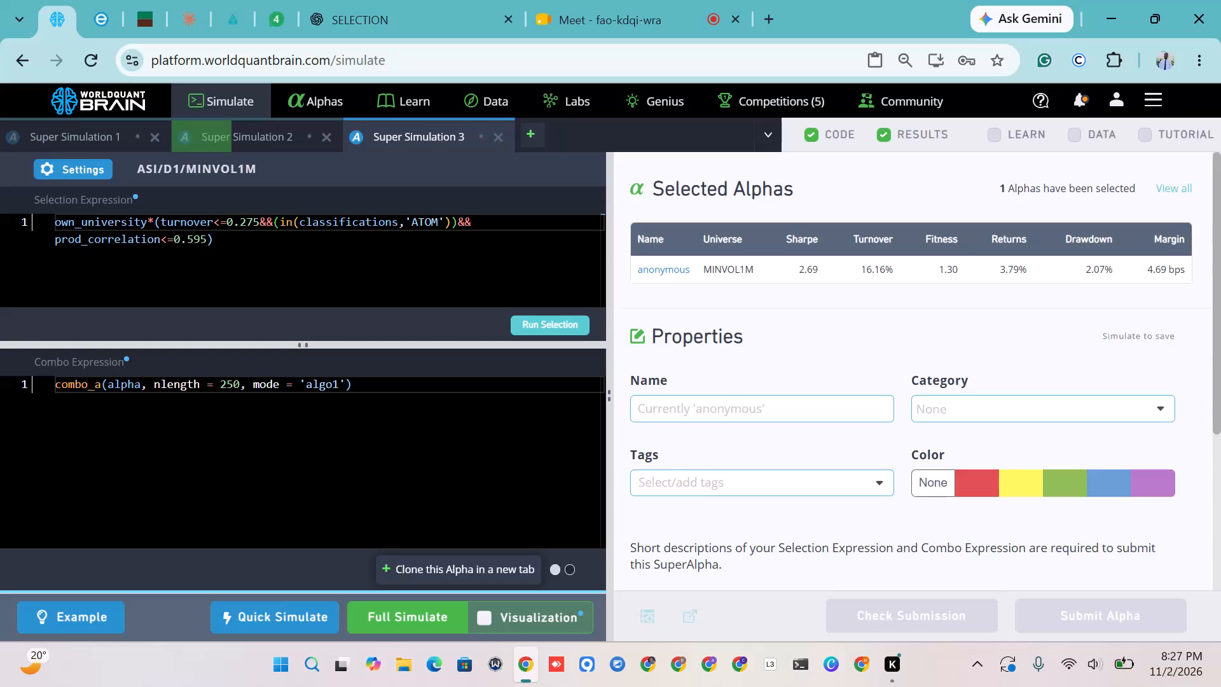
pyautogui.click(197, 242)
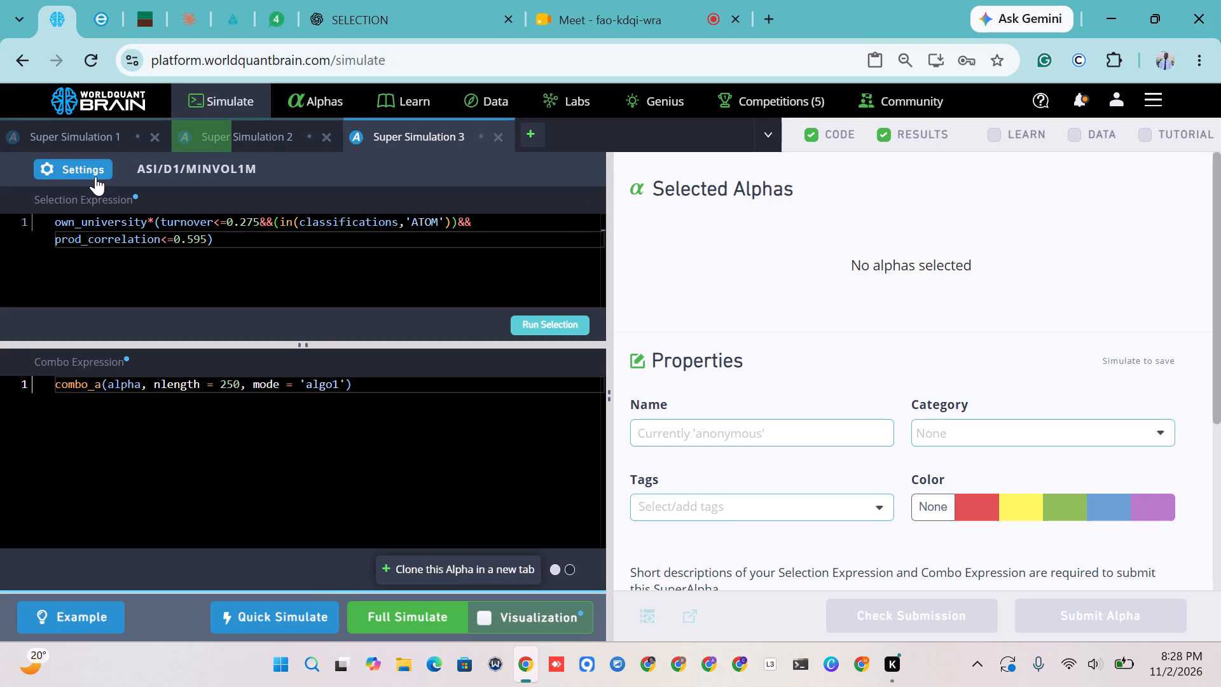
pyautogui.click(81, 356)
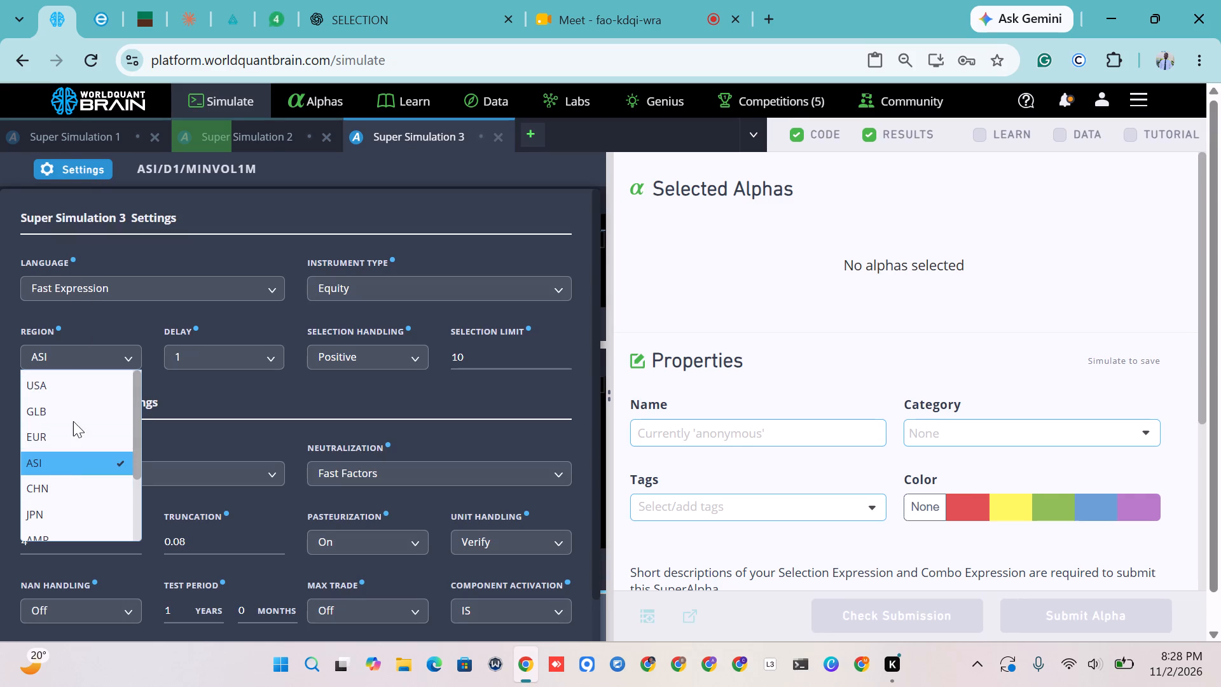
pyautogui.click(67, 410)
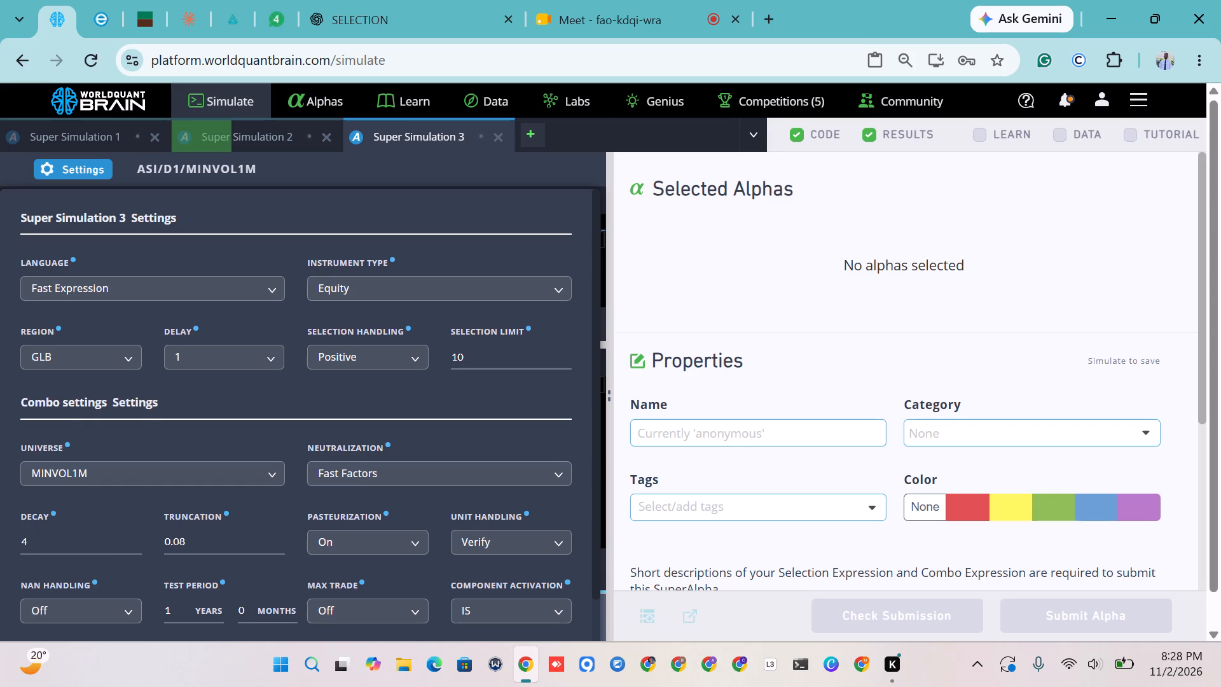
pyautogui.scroll(-5, 389, 462)
pyautogui.click(398, 394)
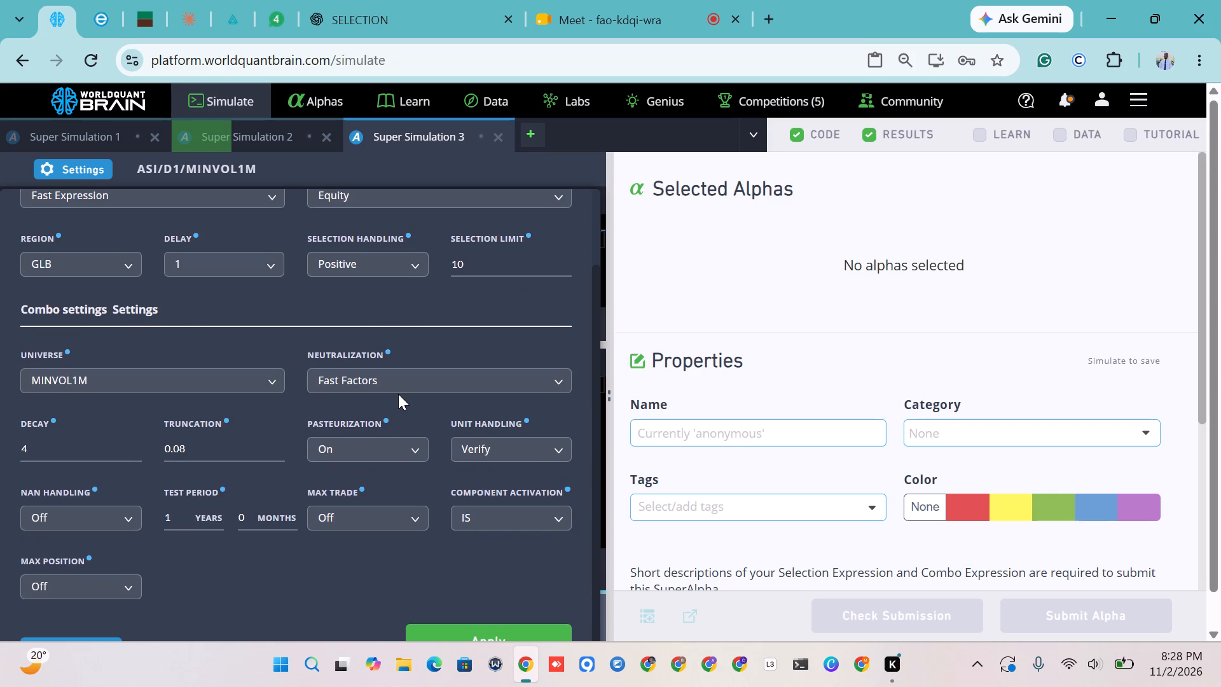
pyautogui.click(397, 382)
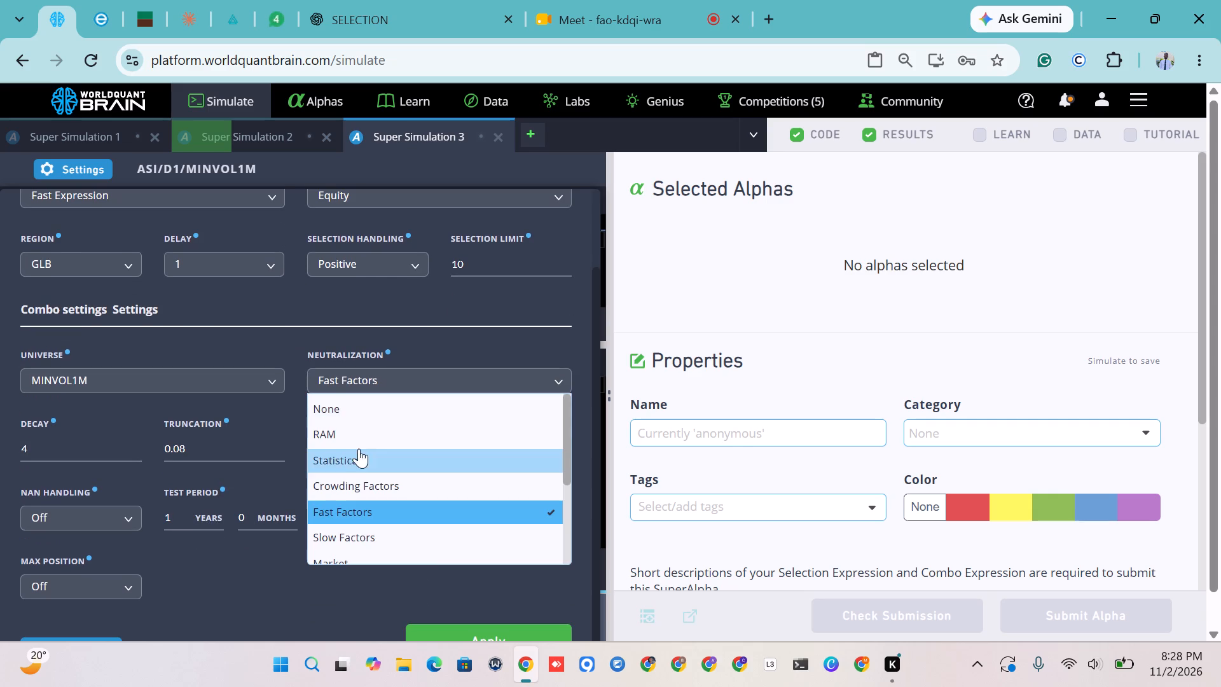
pyautogui.click(358, 462)
pyautogui.scroll(-5, 429, 511)
pyautogui.click(458, 596)
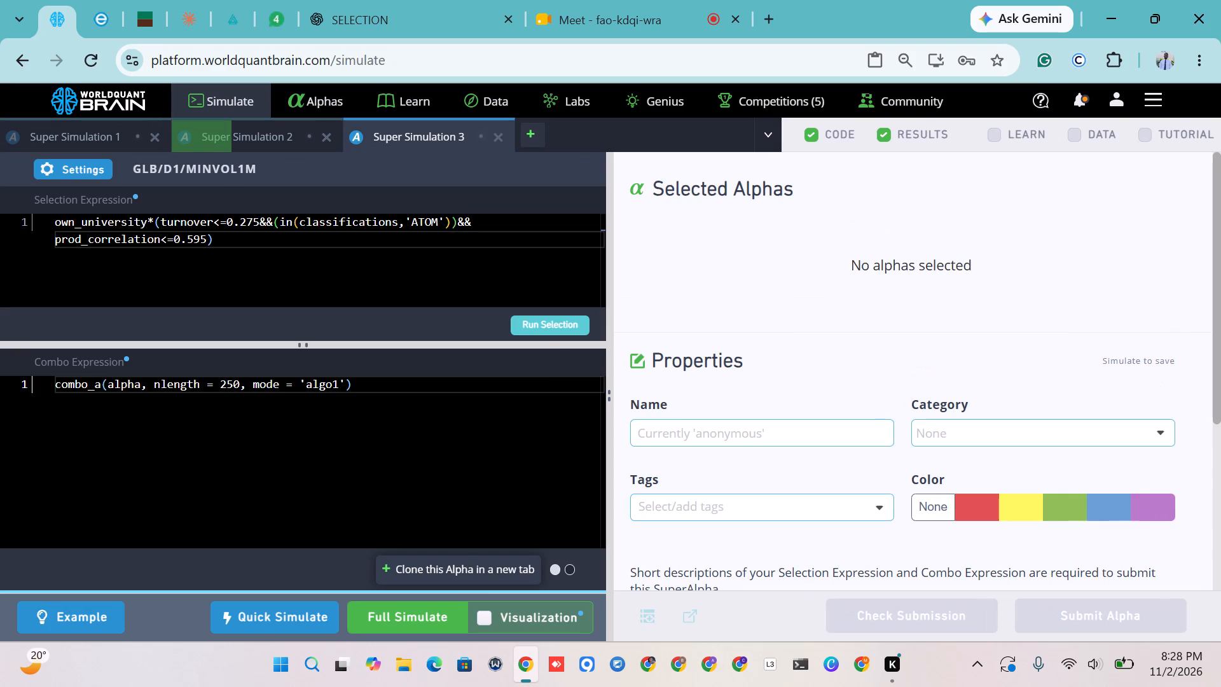
# Run the selection for the GLB region.
pyautogui.click(548, 323)
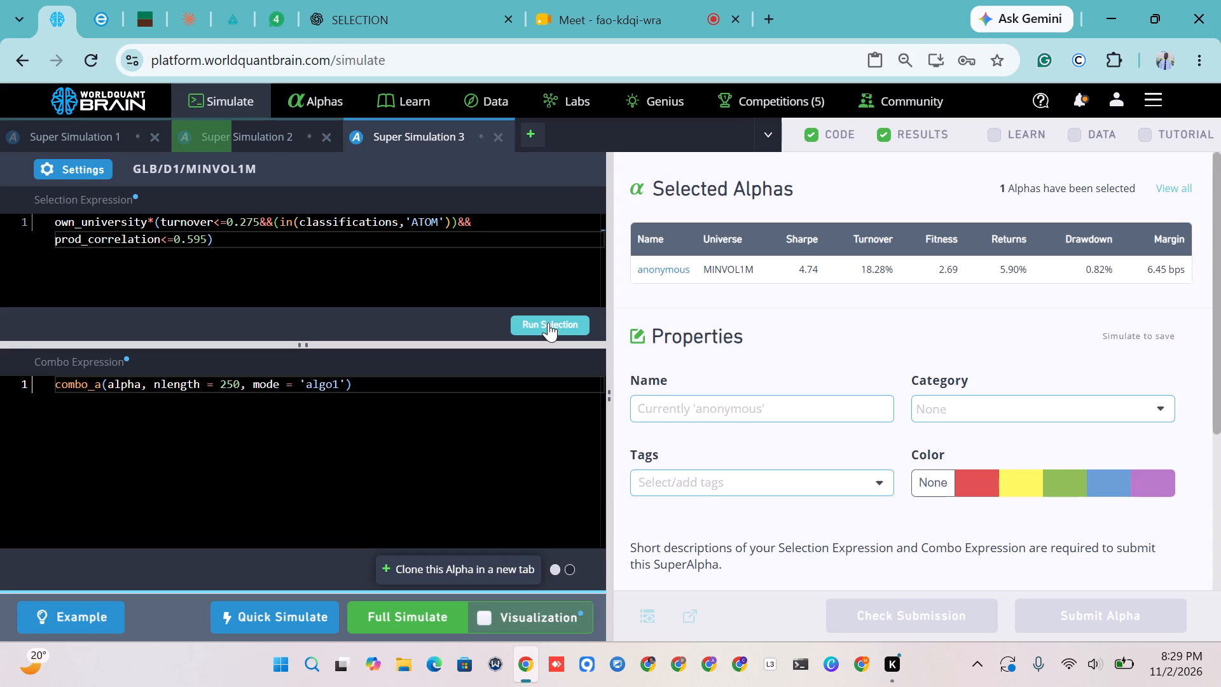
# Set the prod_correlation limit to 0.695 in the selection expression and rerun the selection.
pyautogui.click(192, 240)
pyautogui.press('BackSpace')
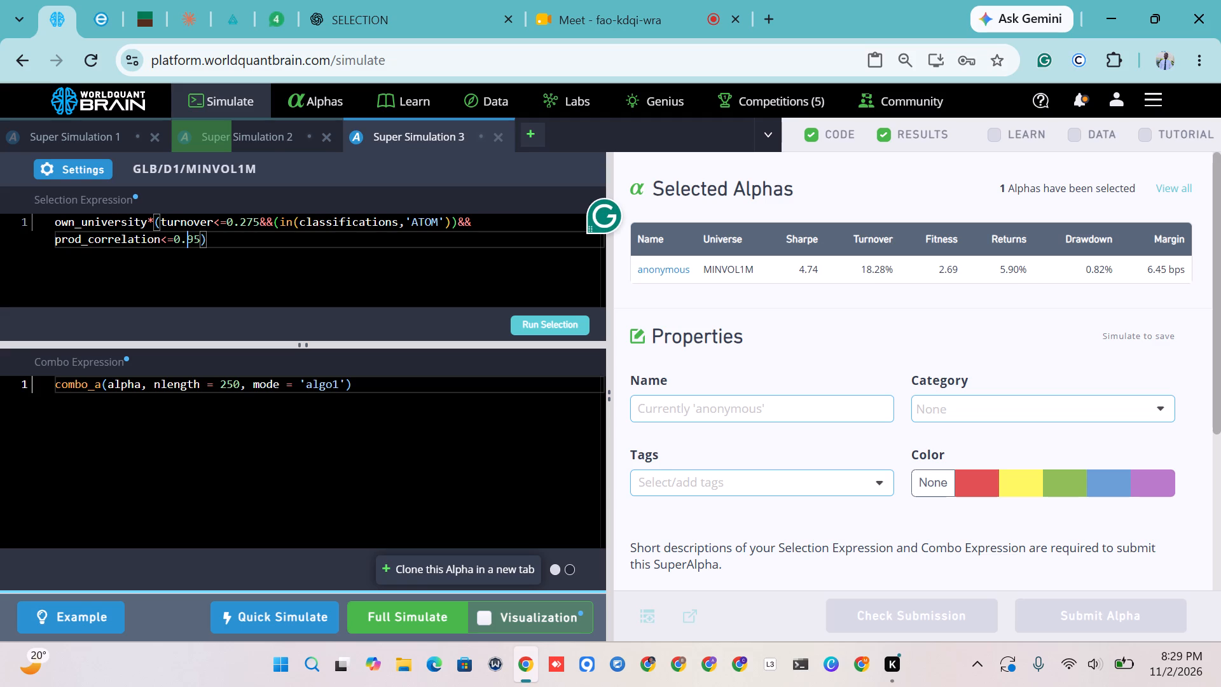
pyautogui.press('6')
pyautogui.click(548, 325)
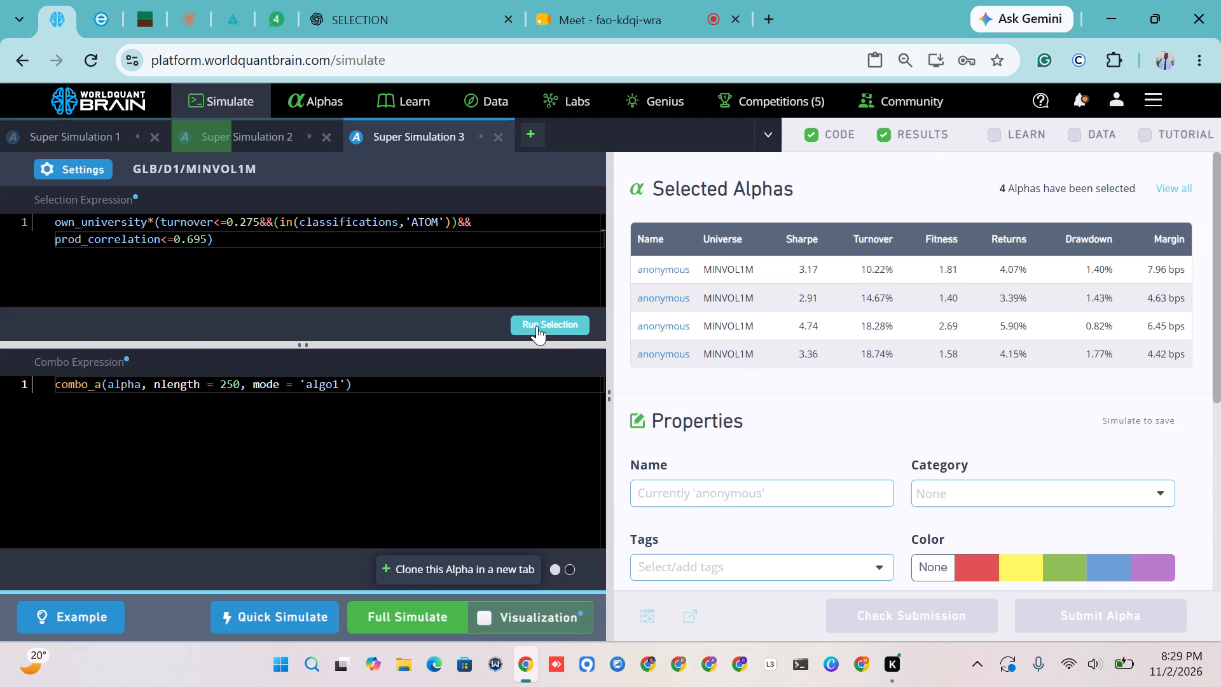
# Change the classification to 'REGULAR' and the prod_correlation limit to 0.595, and rerun the selection.
pyautogui.doubleClick(427, 221)
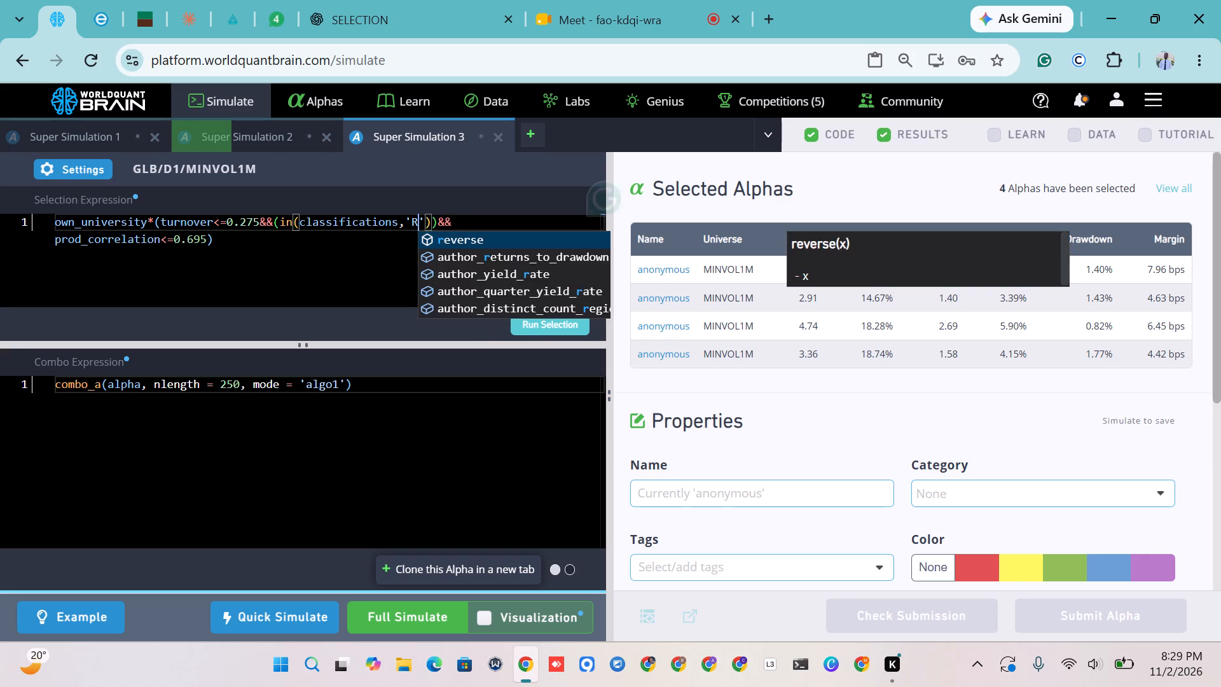
pyautogui.write('ULAR')
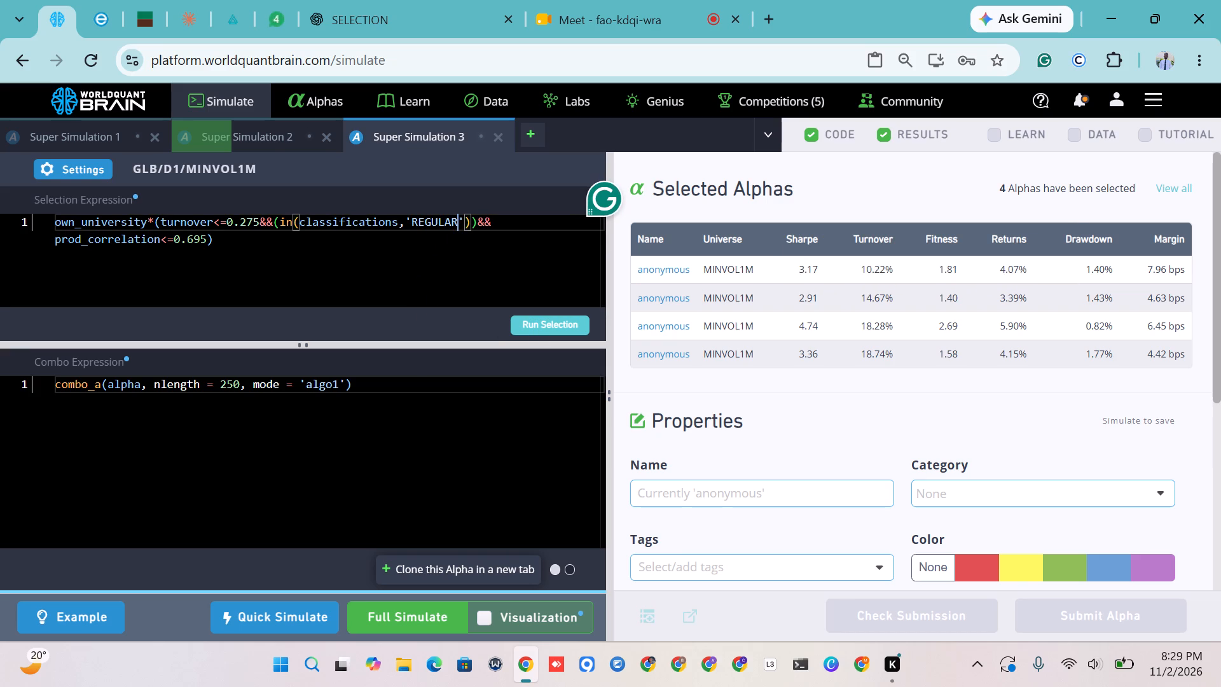
pyautogui.click(198, 234)
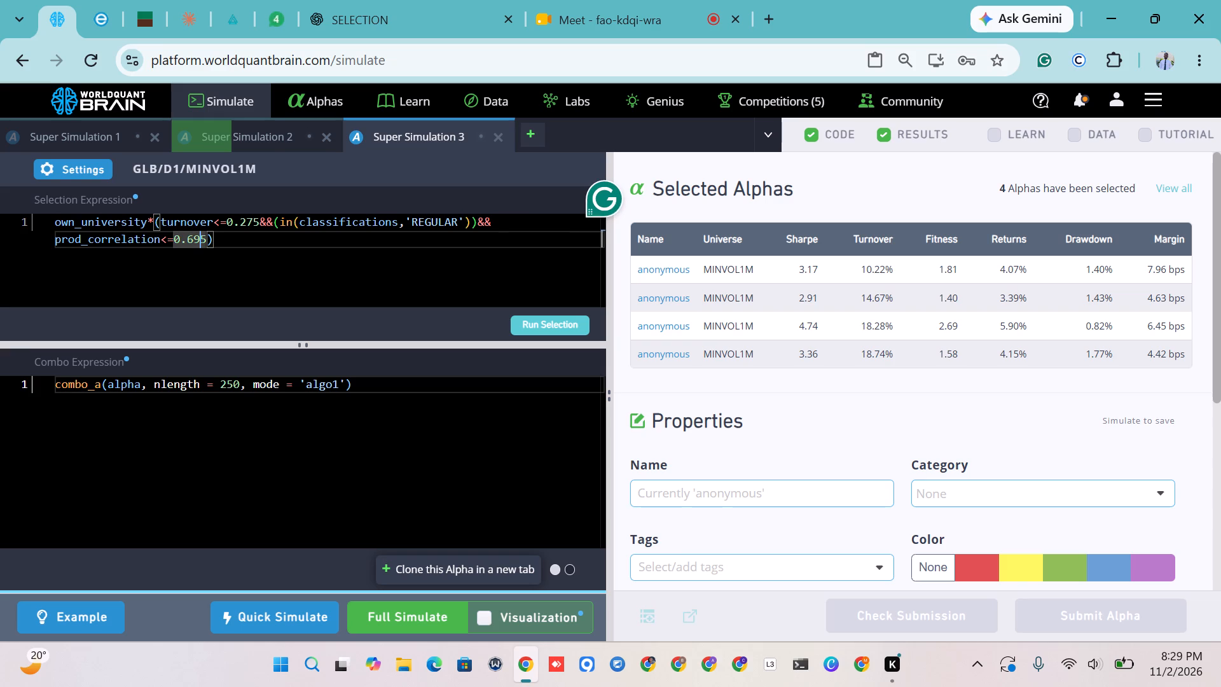
pyautogui.click(193, 235)
pyautogui.press('BackSpace')
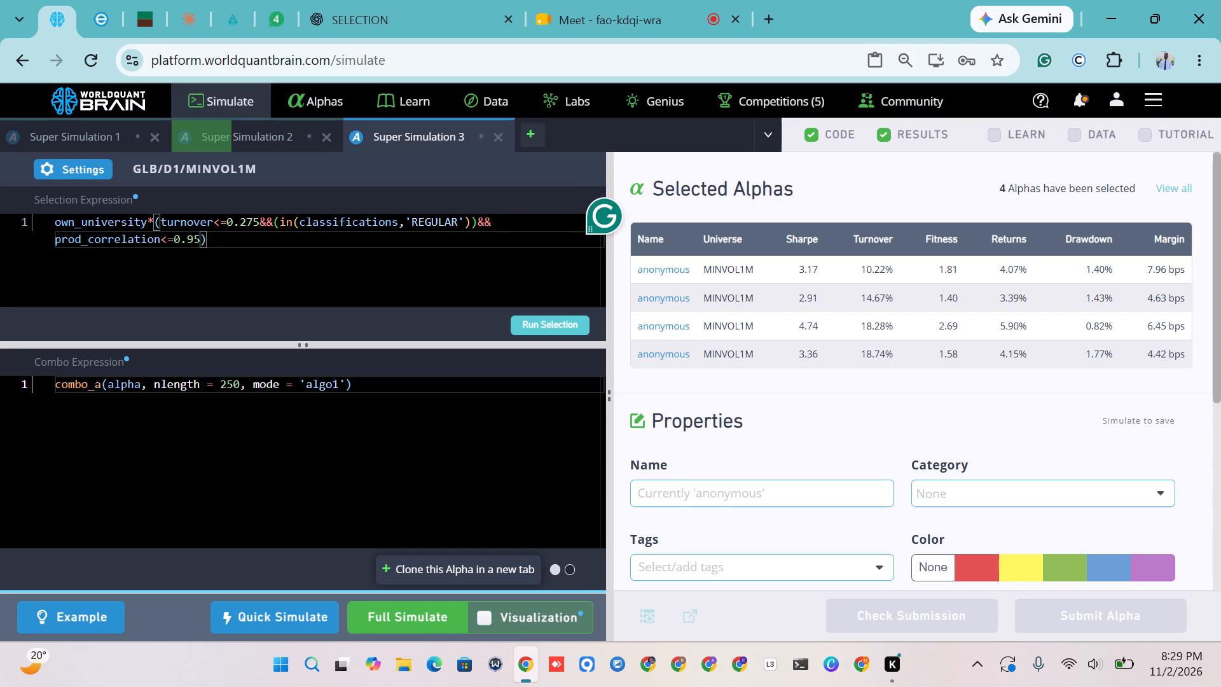
pyautogui.press('5')
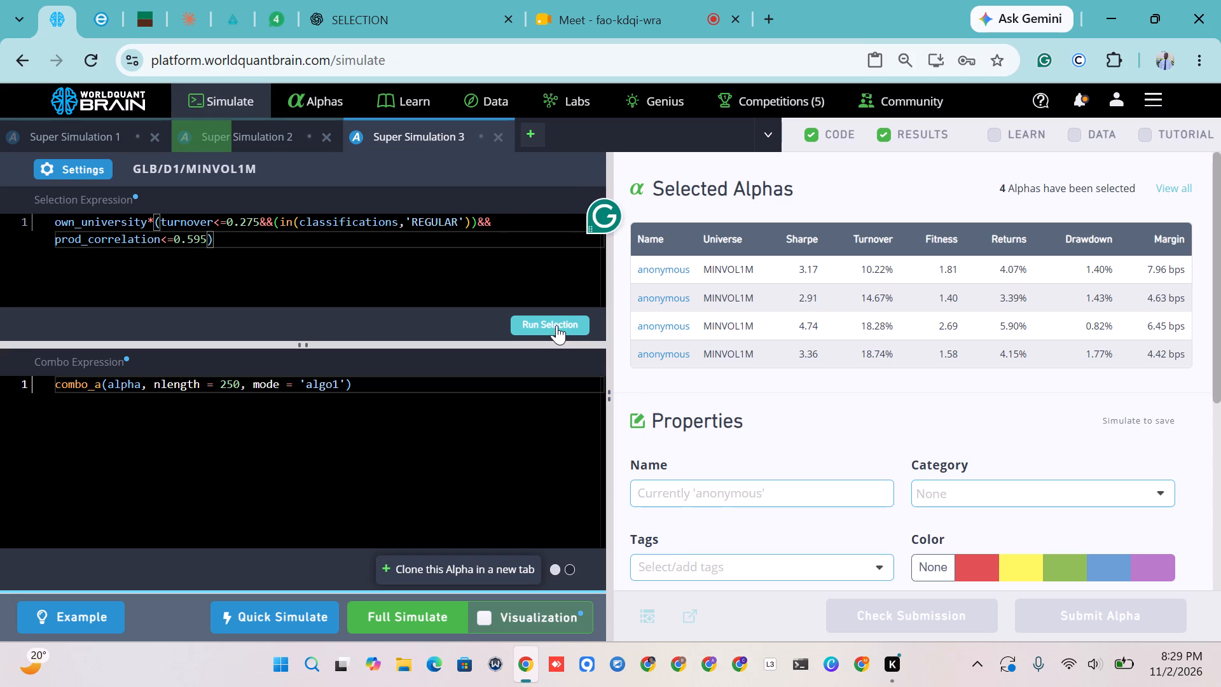
pyautogui.click(556, 325)
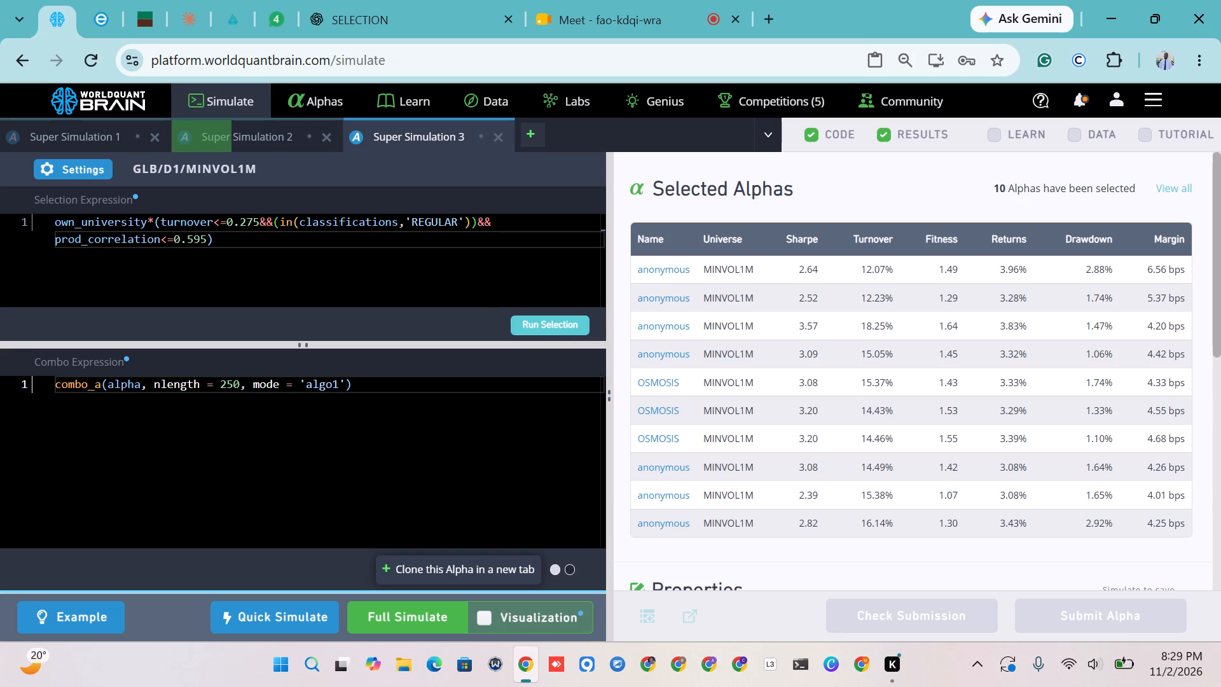
# Set the turnover limit to 0.175 in the selection expression and rerun the selection.
pyautogui.click(191, 247)
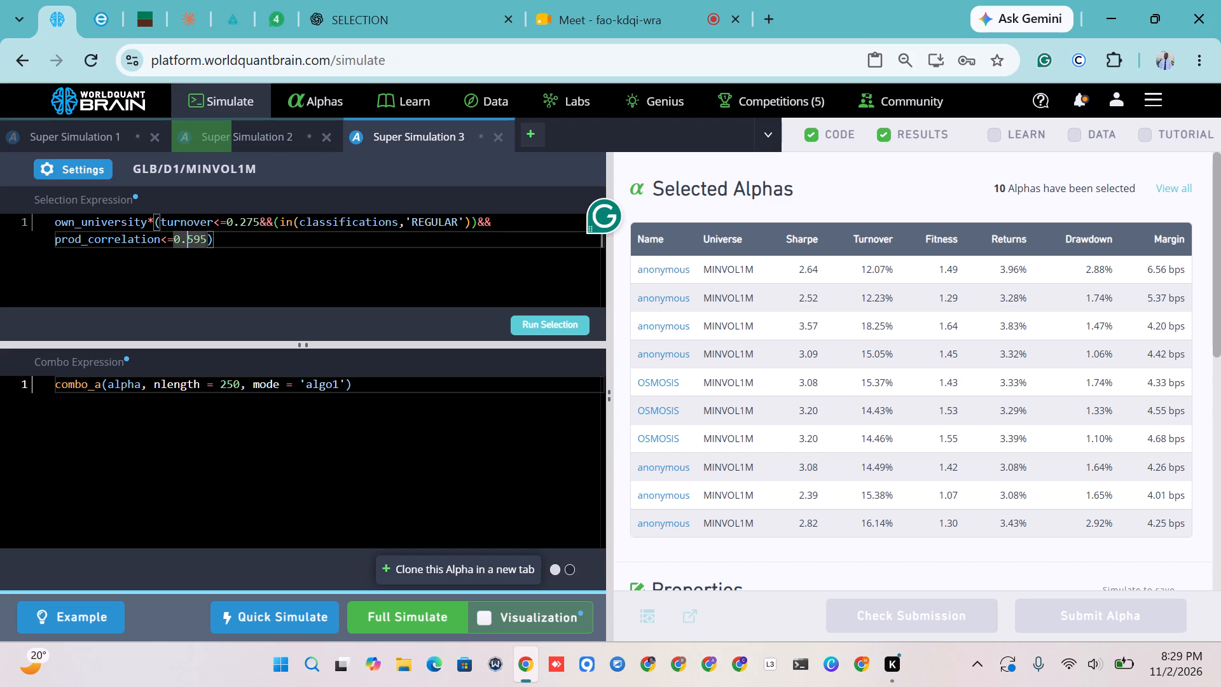
pyautogui.click(247, 221)
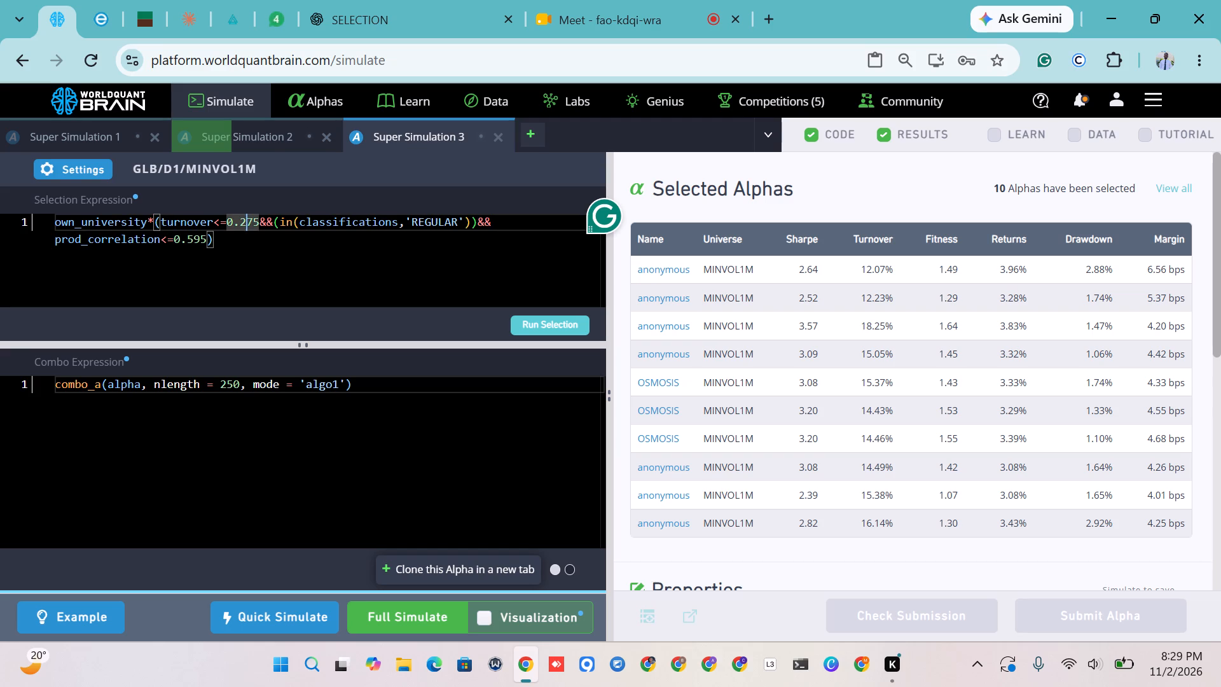
pyautogui.press('BackSpace')
pyautogui.press('1')
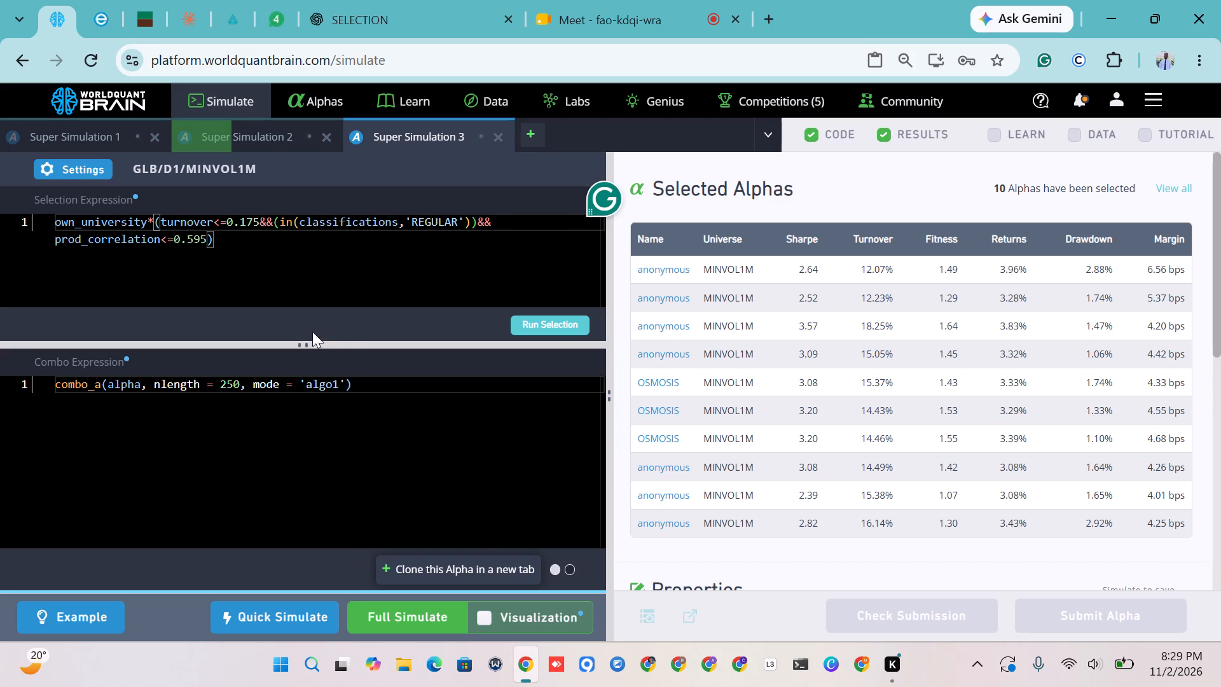
pyautogui.click(564, 321)
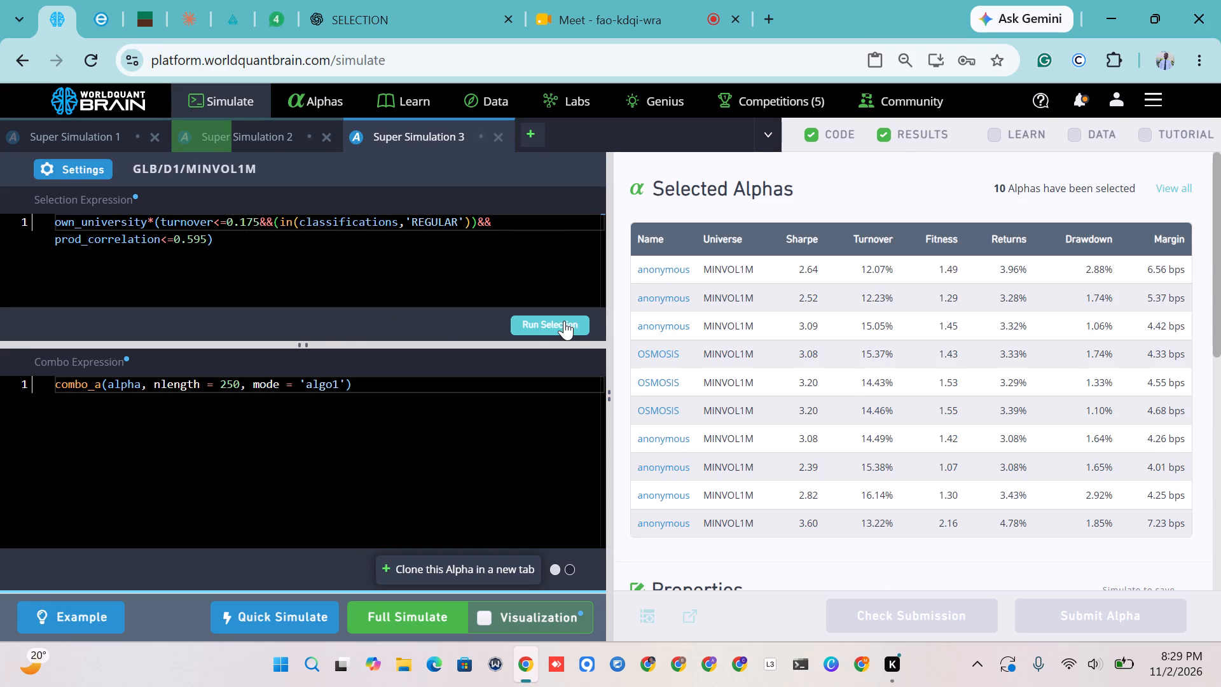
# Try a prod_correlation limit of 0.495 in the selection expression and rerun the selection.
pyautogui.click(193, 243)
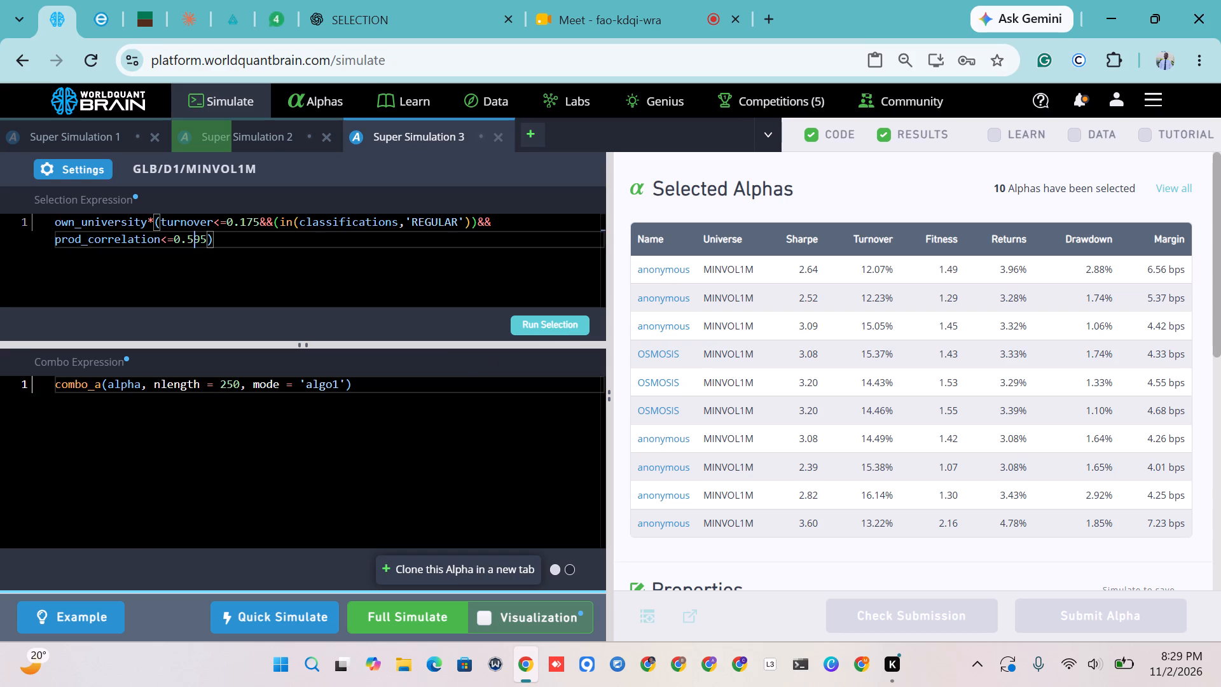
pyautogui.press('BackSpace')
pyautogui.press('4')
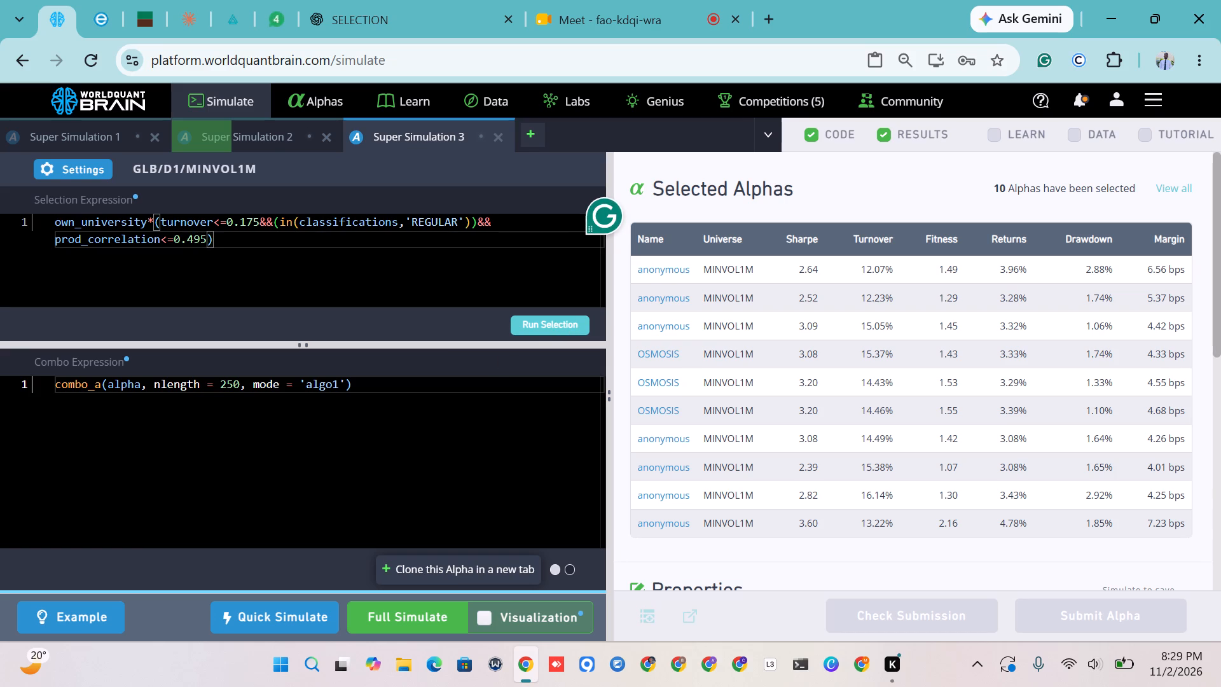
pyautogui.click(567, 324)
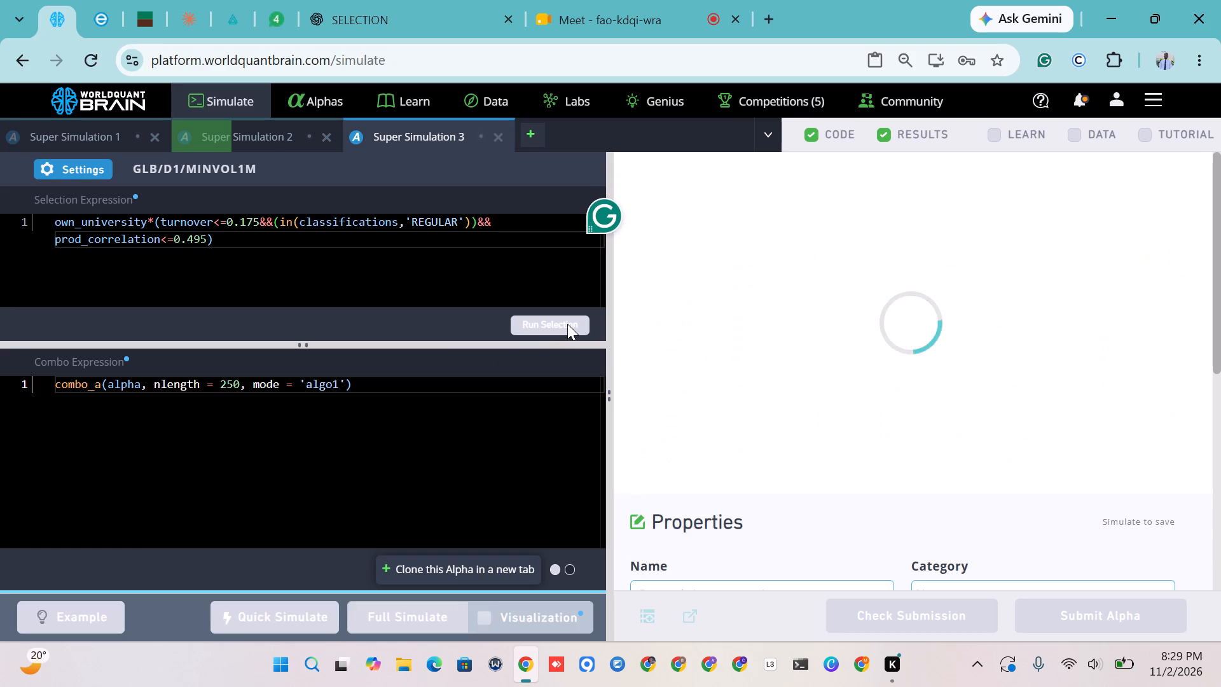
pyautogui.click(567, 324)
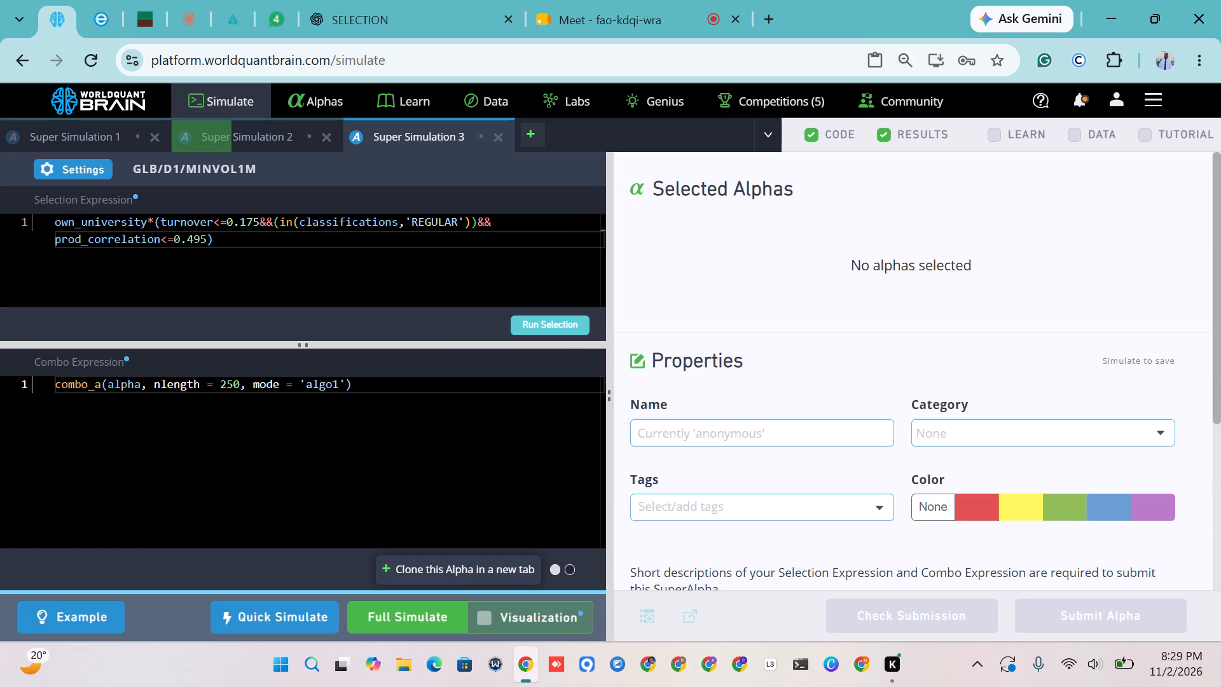
# Restore the prod_correlation limit of 0.595 in the selection expression and rerun the selection.
pyautogui.click(193, 240)
pyautogui.press('BackSpace')
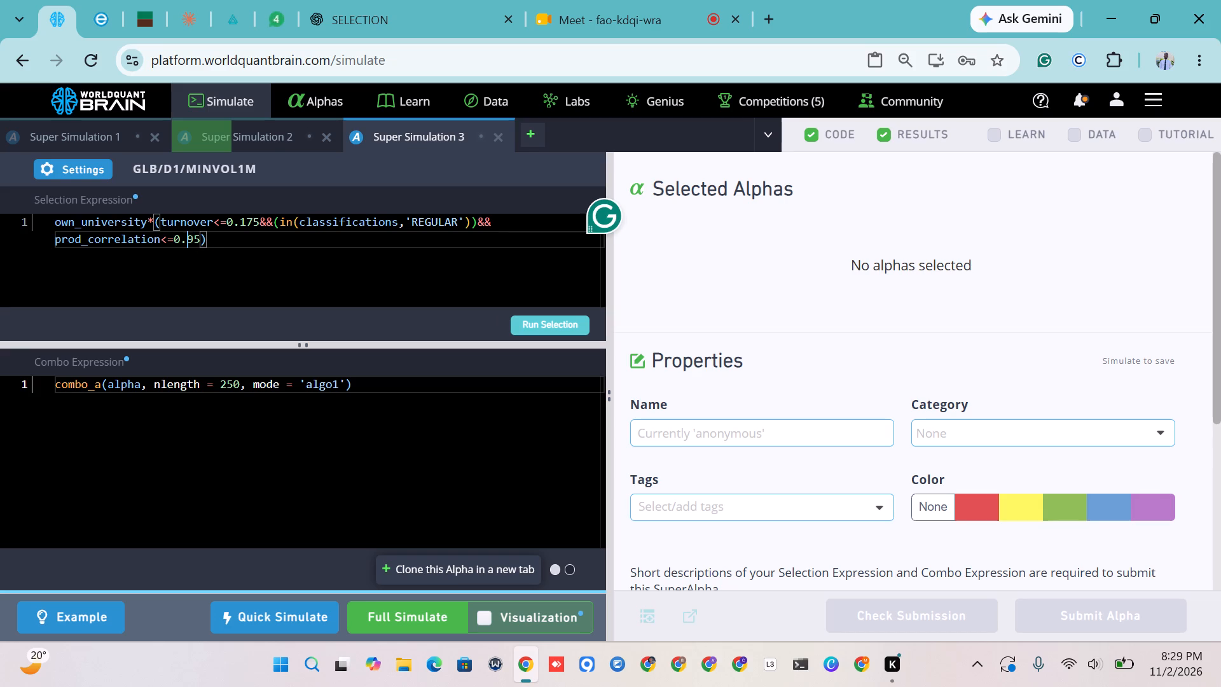
pyautogui.press('6')
pyautogui.press('BackSpace')
pyautogui.press('5')
pyautogui.moveTo(567, 321); pyautogui.dragTo(560, 324)
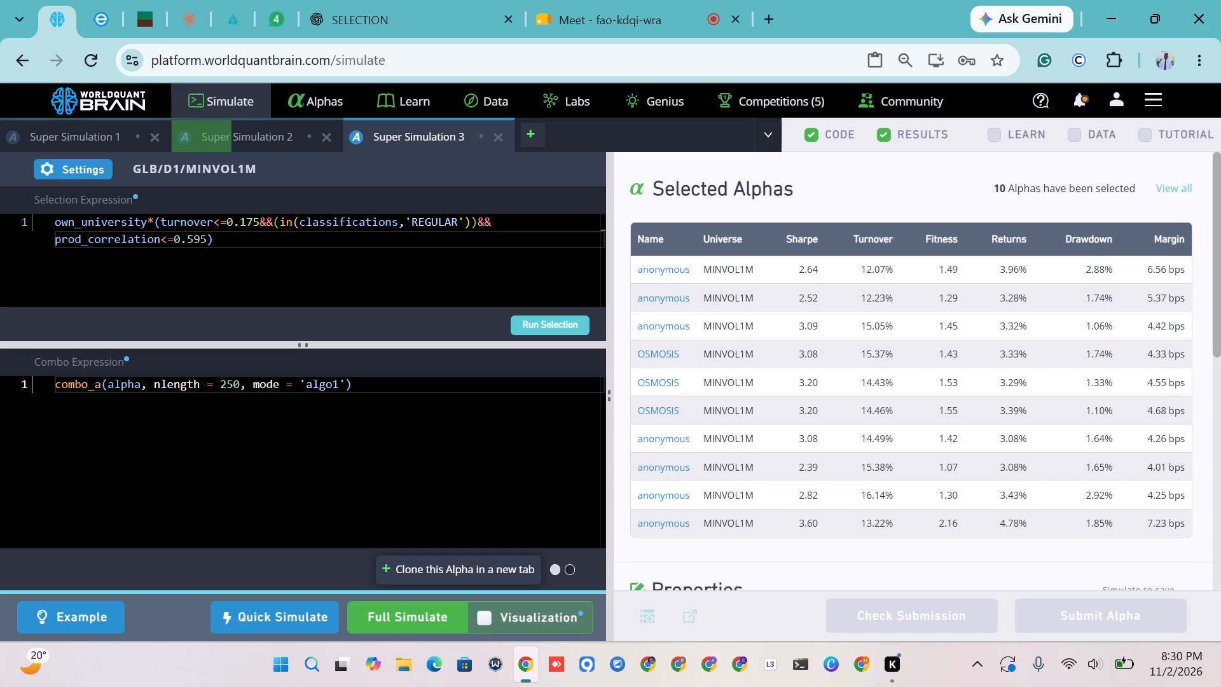
# Start the full simulation of the GLB super alpha in Super Simulation 3.
pyautogui.click(425, 624)
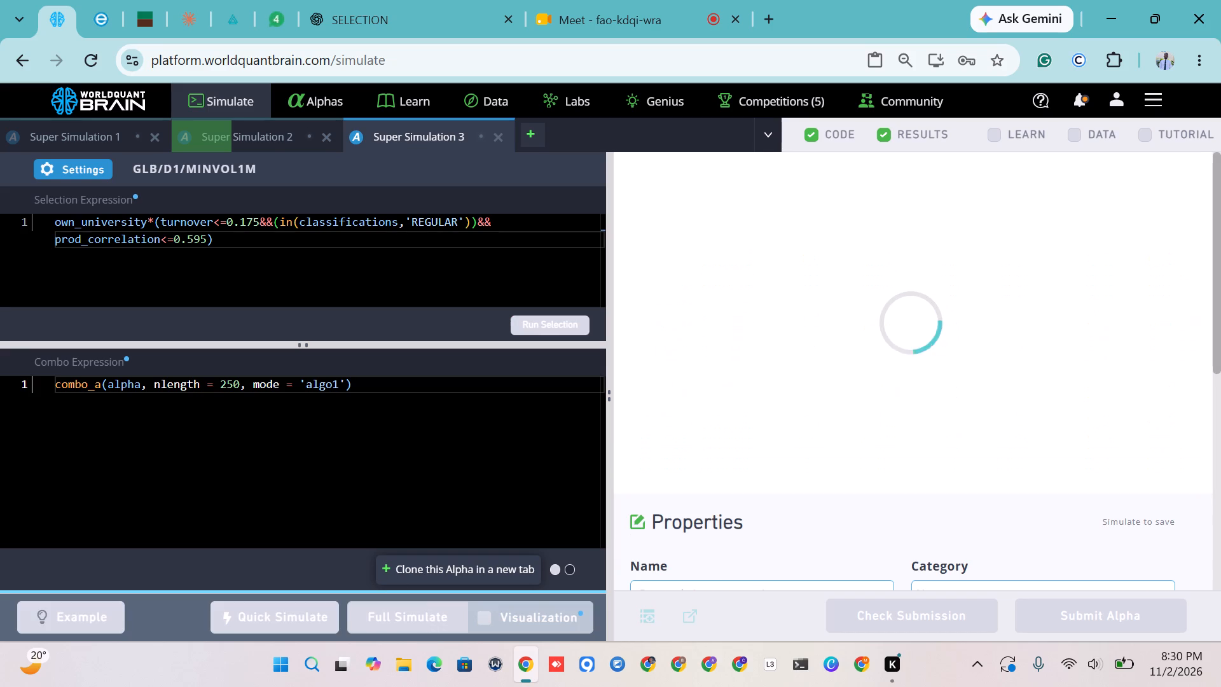
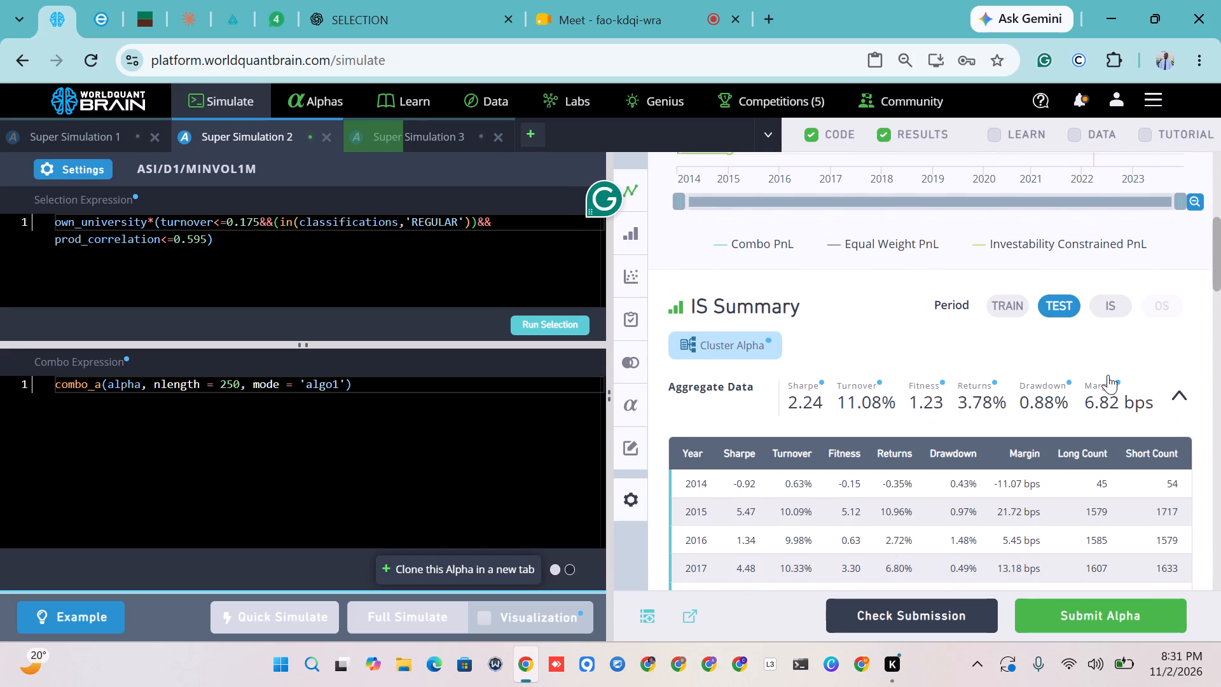
# View the IS-period summary of the ASI alpha in Super Simulation 2 and run its Prod Correlation check.
pyautogui.click(1103, 291)
pyautogui.click(1121, 300)
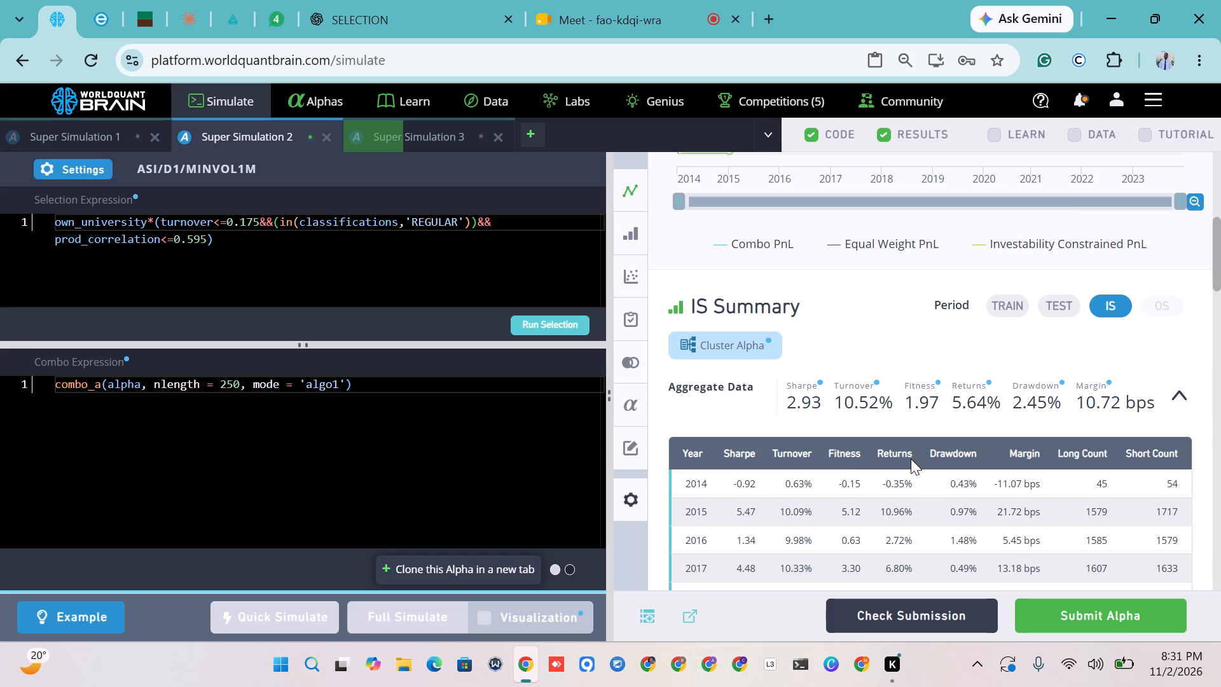
pyautogui.scroll(-7, 959, 452)
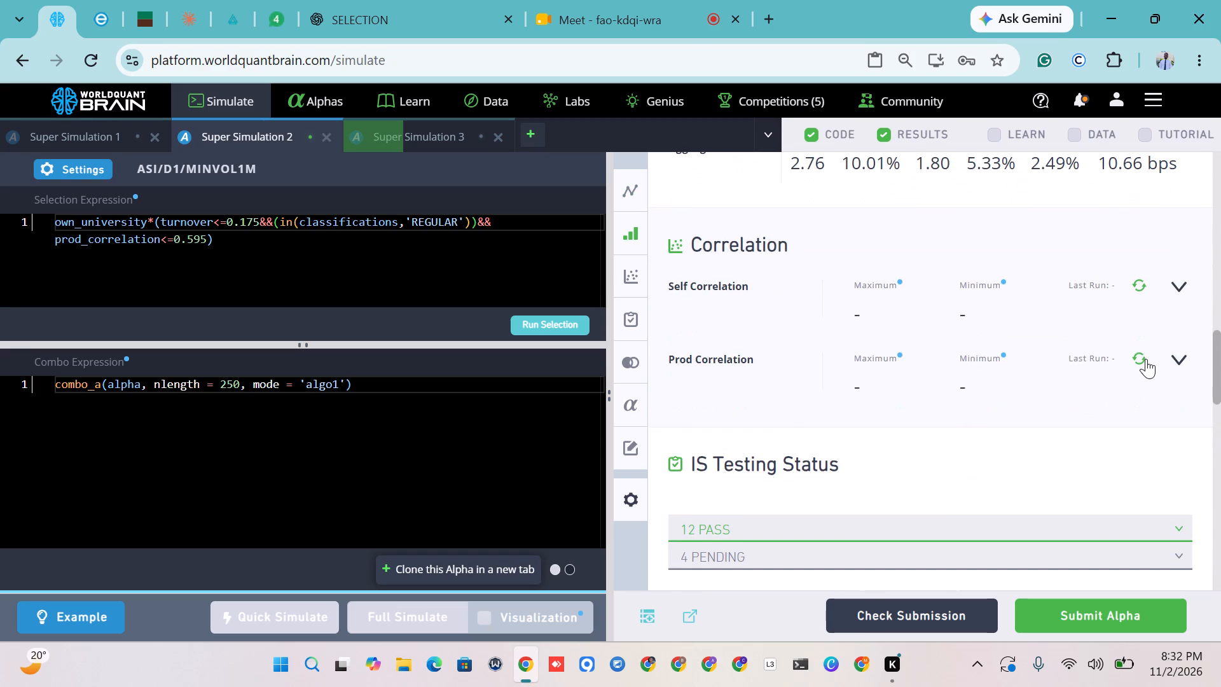
pyautogui.click(1142, 360)
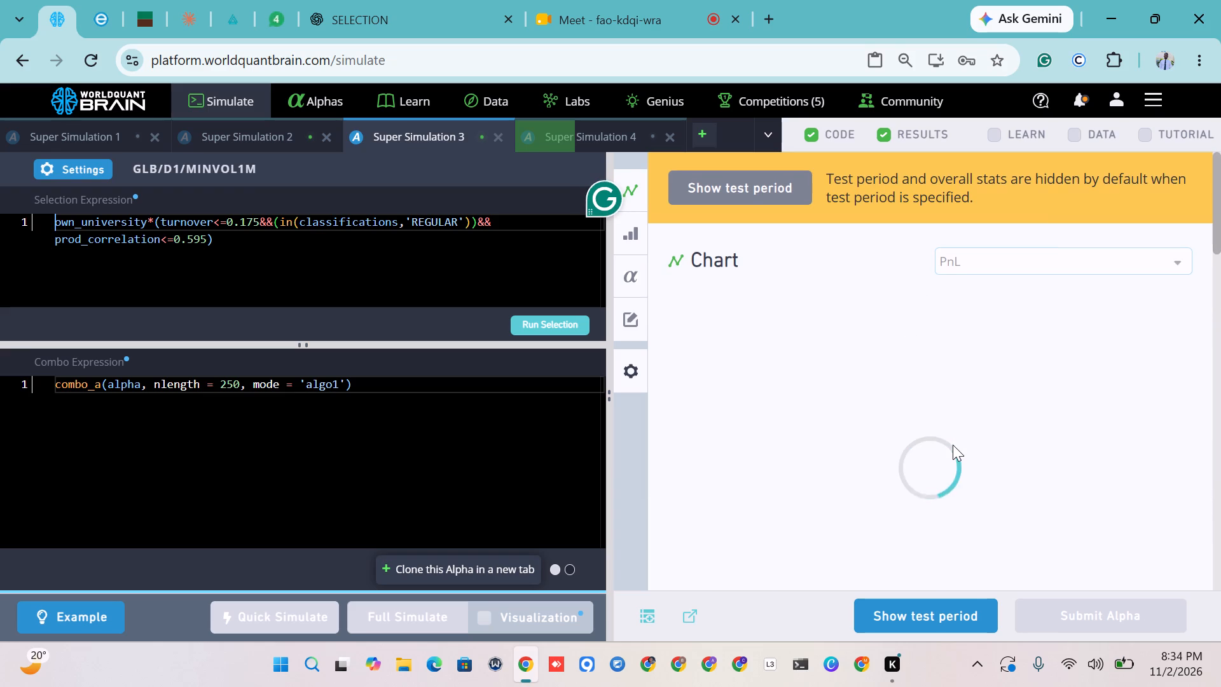
pyautogui.scroll(3, 953, 445)
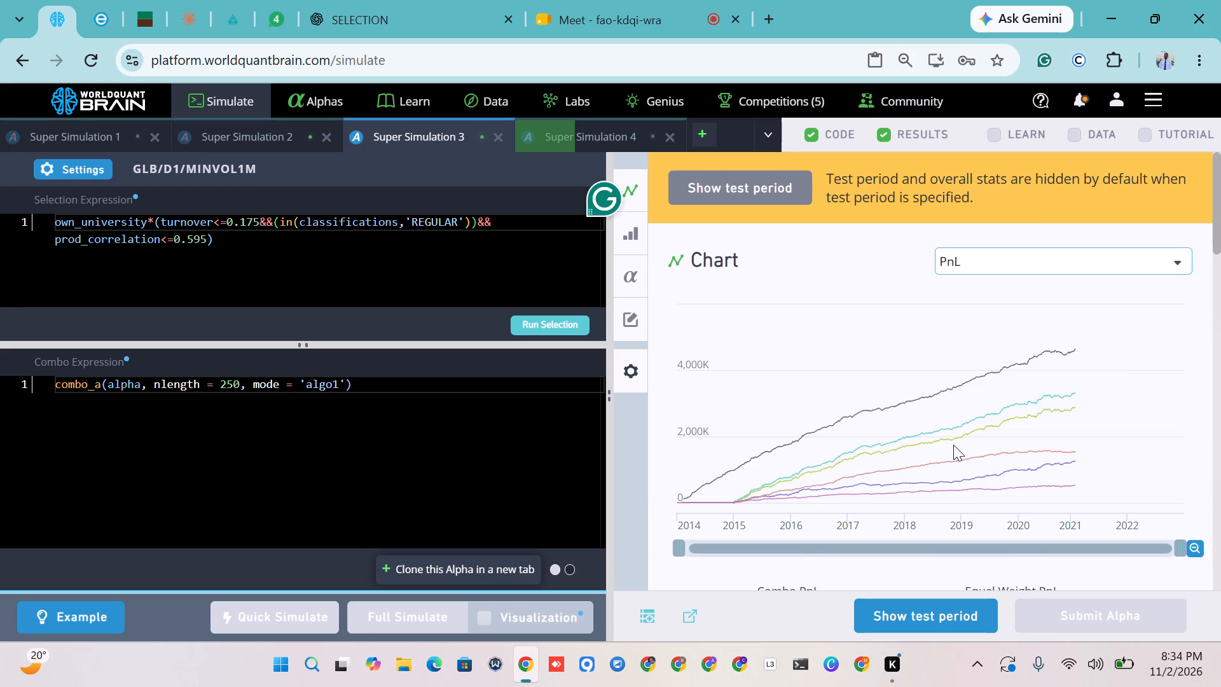
pyautogui.scroll(-3, 957, 476)
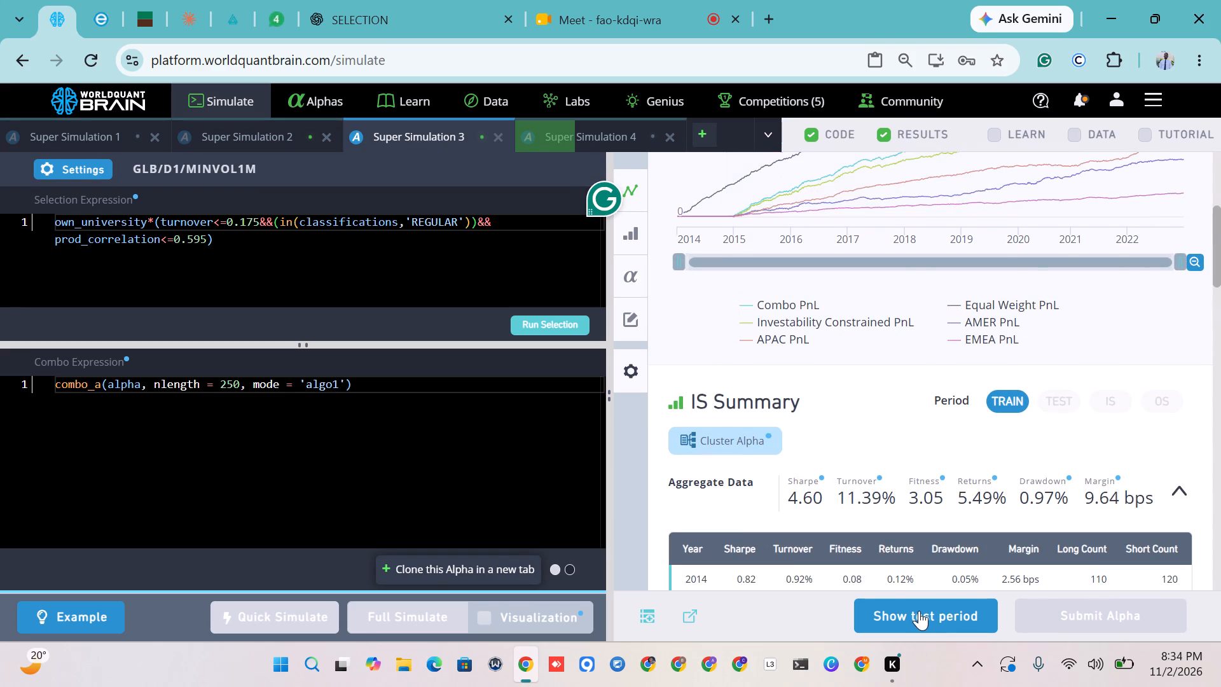
pyautogui.click(919, 609)
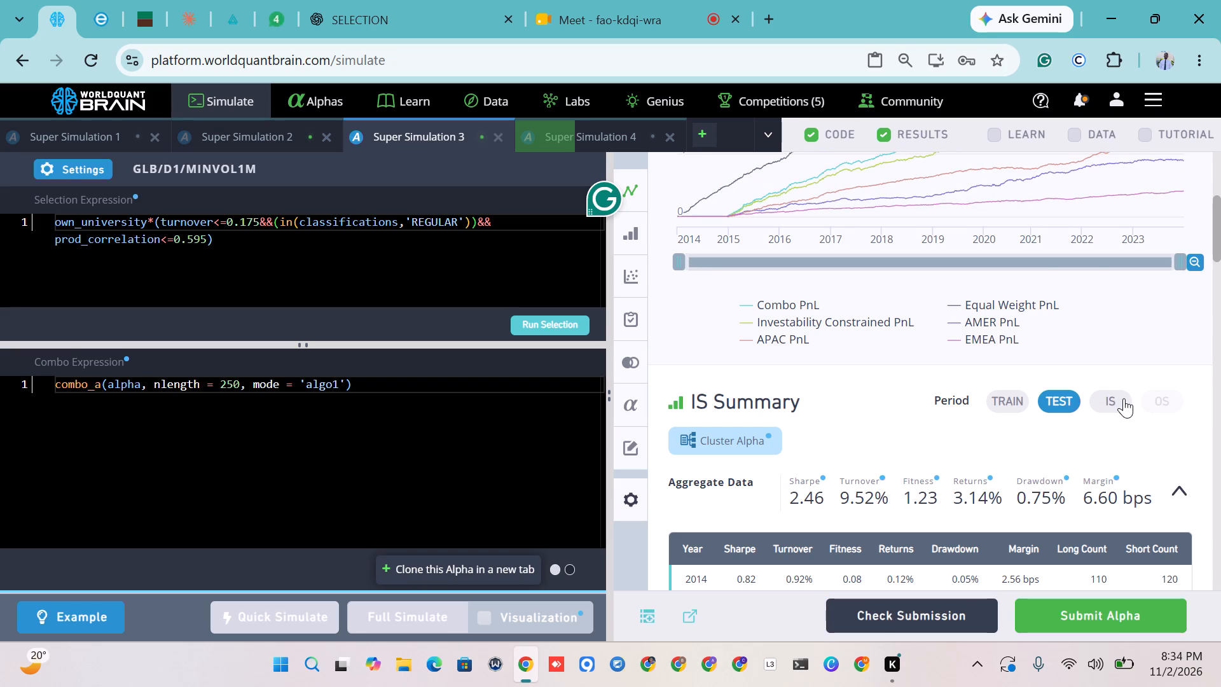
# Show Super Simulation 3's IS-period summary, run its production correlation check, and review the aggregate data.
pyautogui.click(1124, 398)
pyautogui.scroll(-13, 1017, 486)
pyautogui.scroll(3, 1017, 486)
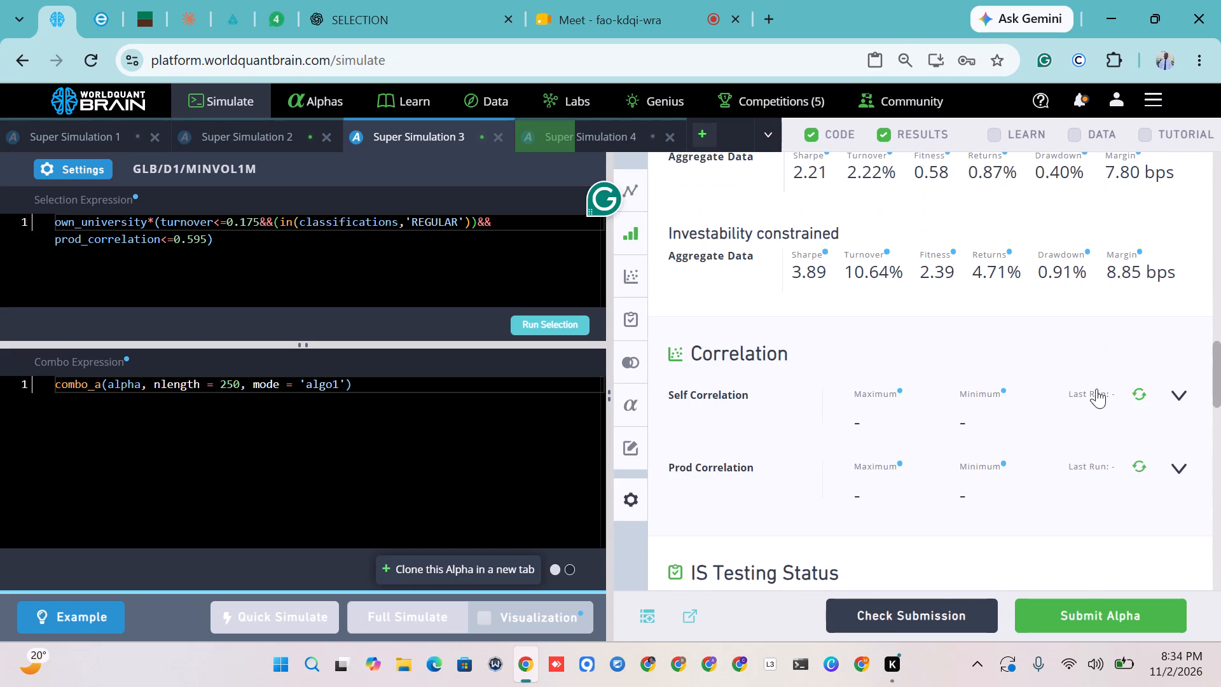
pyautogui.click(1136, 462)
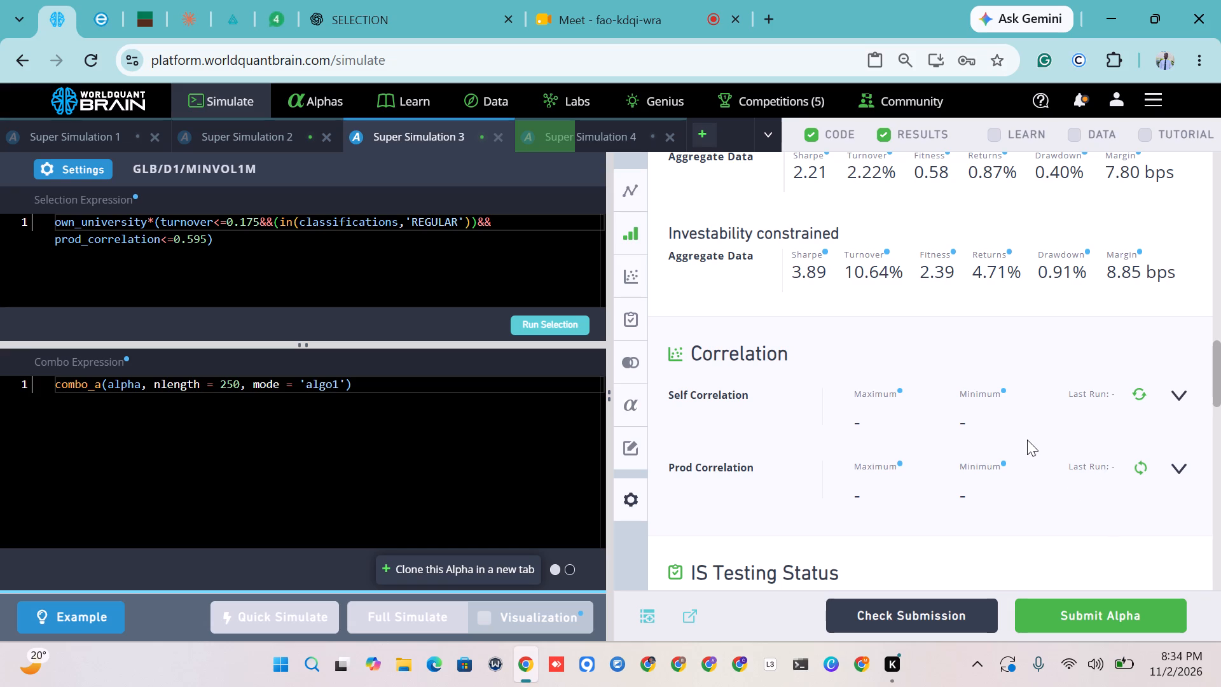
pyautogui.scroll(18, 1027, 440)
pyautogui.scroll(-4, 1016, 466)
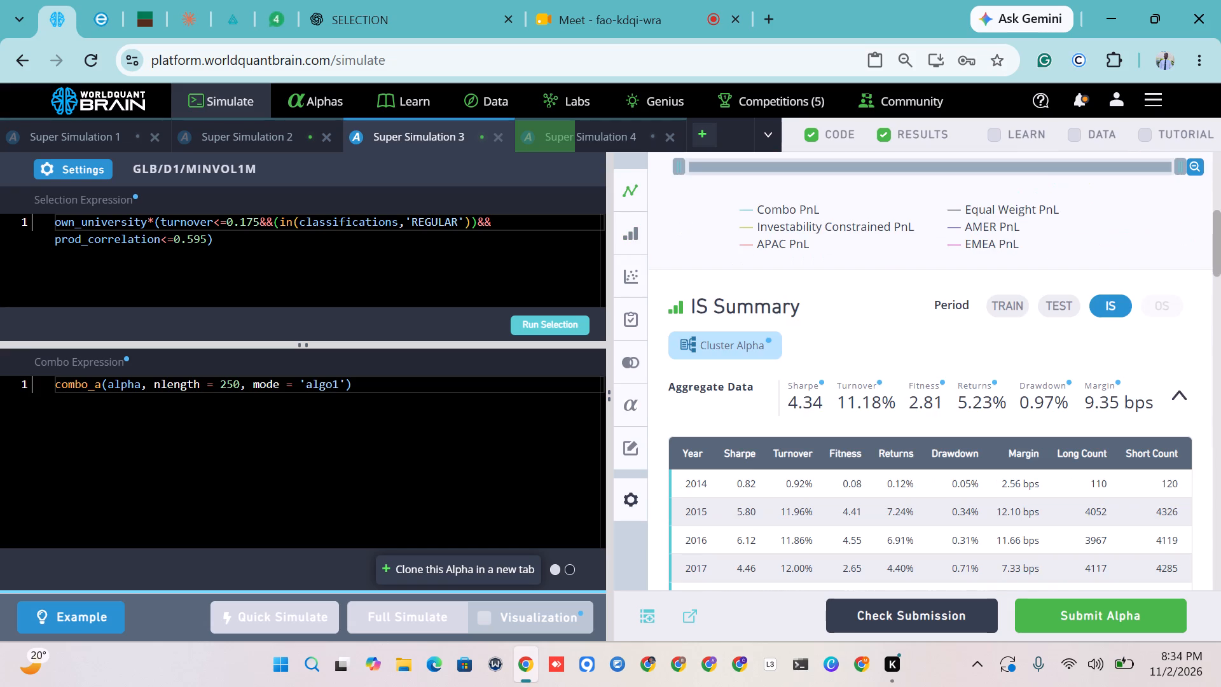
# Set Super Simulation 3's decay to 2 and apply the settings.
pyautogui.click(76, 162)
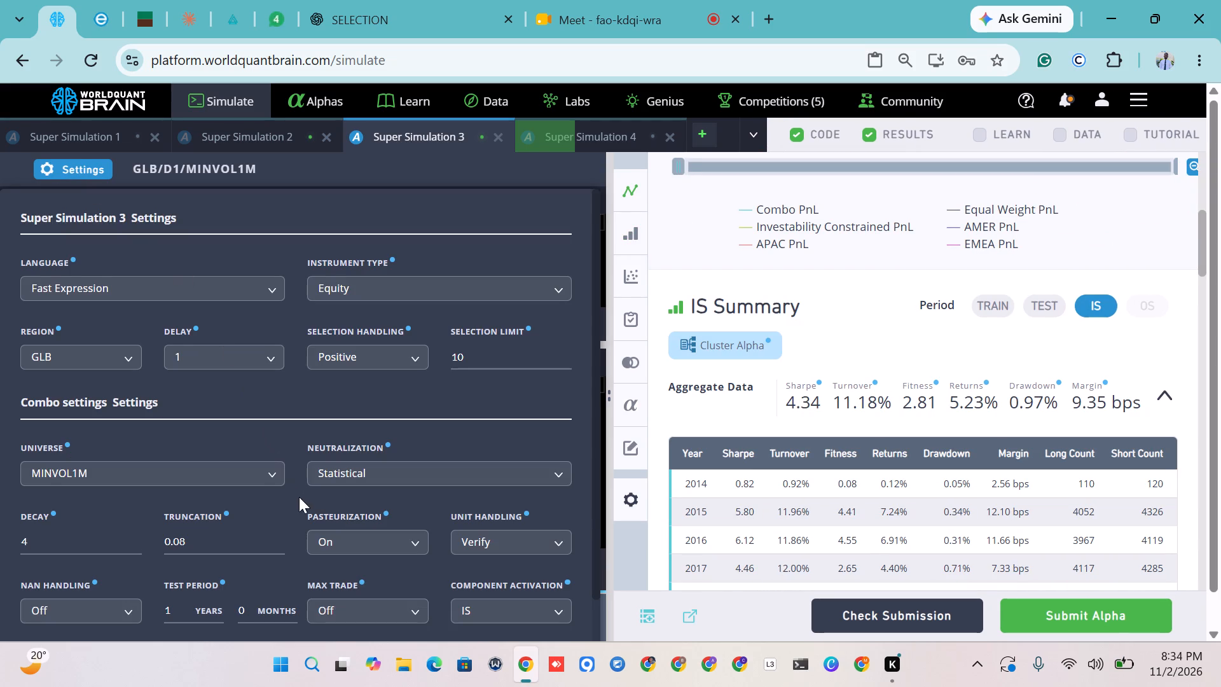
pyautogui.scroll(-2, 266, 495)
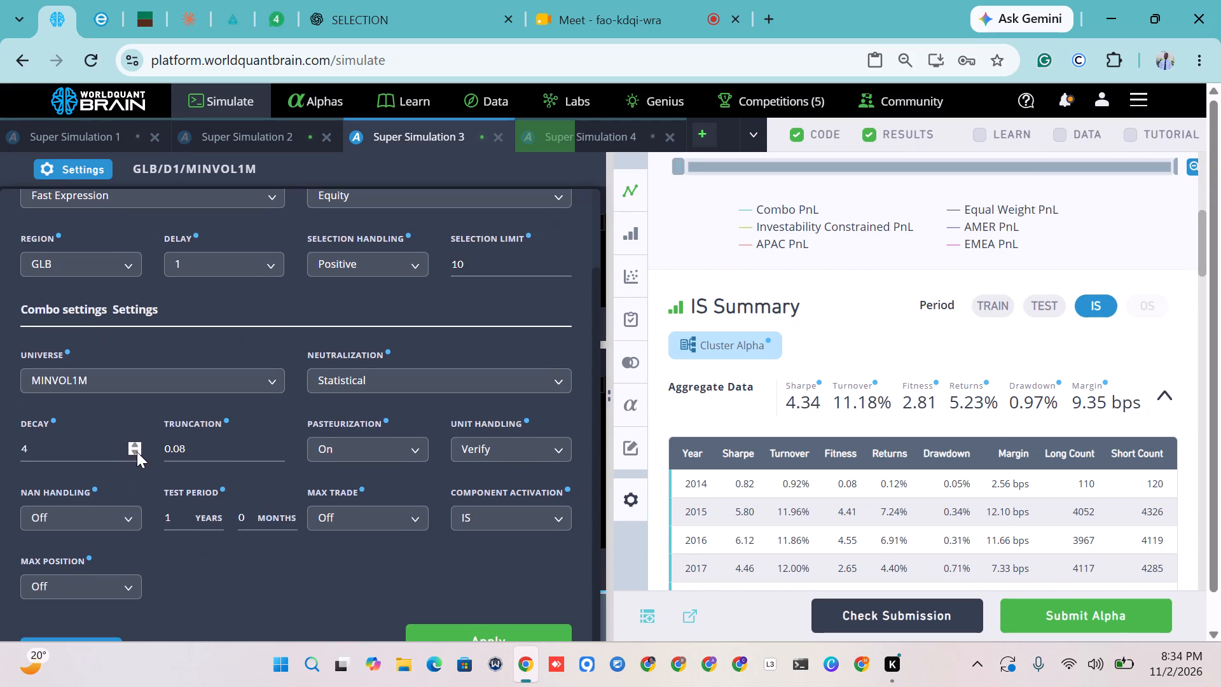
pyautogui.doubleClick(137, 452)
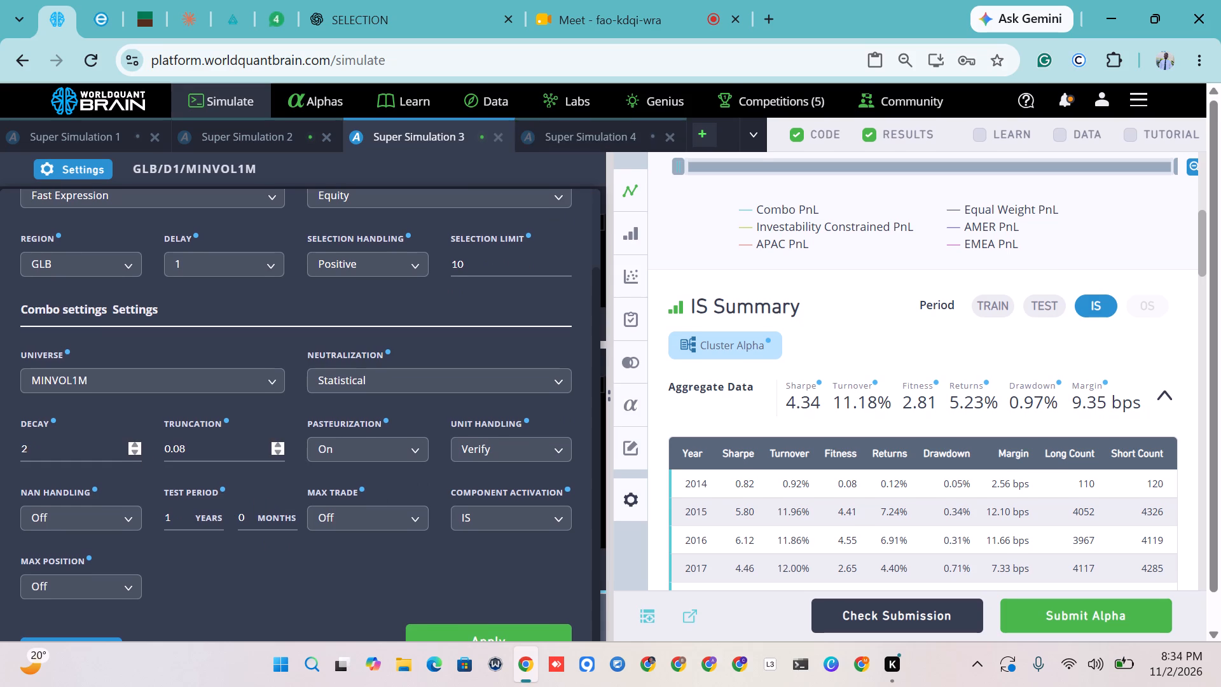
pyautogui.scroll(-6, 453, 494)
pyautogui.click(474, 606)
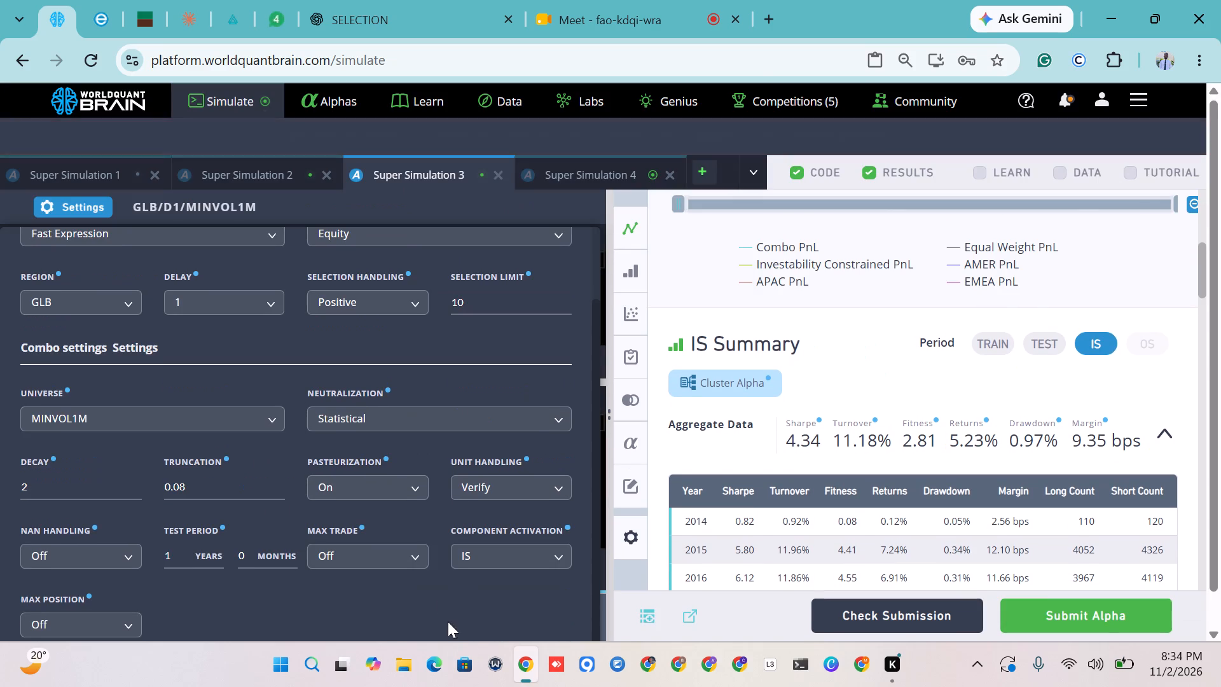
pyautogui.scroll(-9, 439, 598)
pyautogui.click(456, 607)
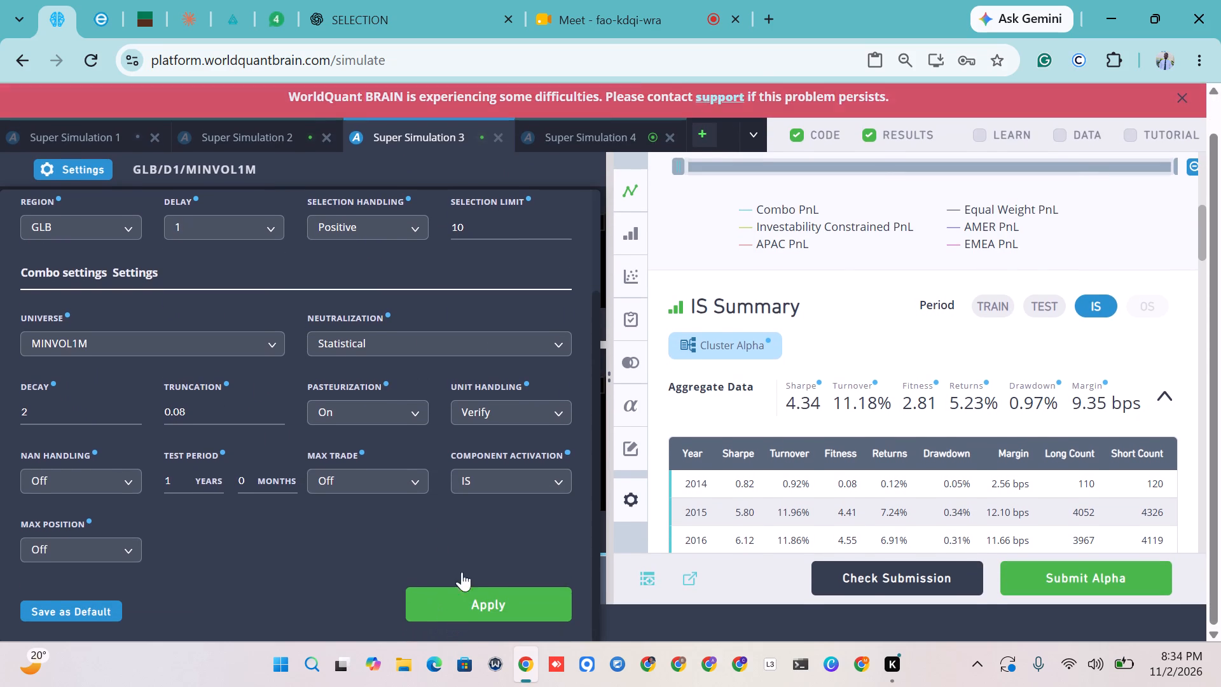
# Open Super Simulation 4 and dismiss the error banner.
pyautogui.click(604, 135)
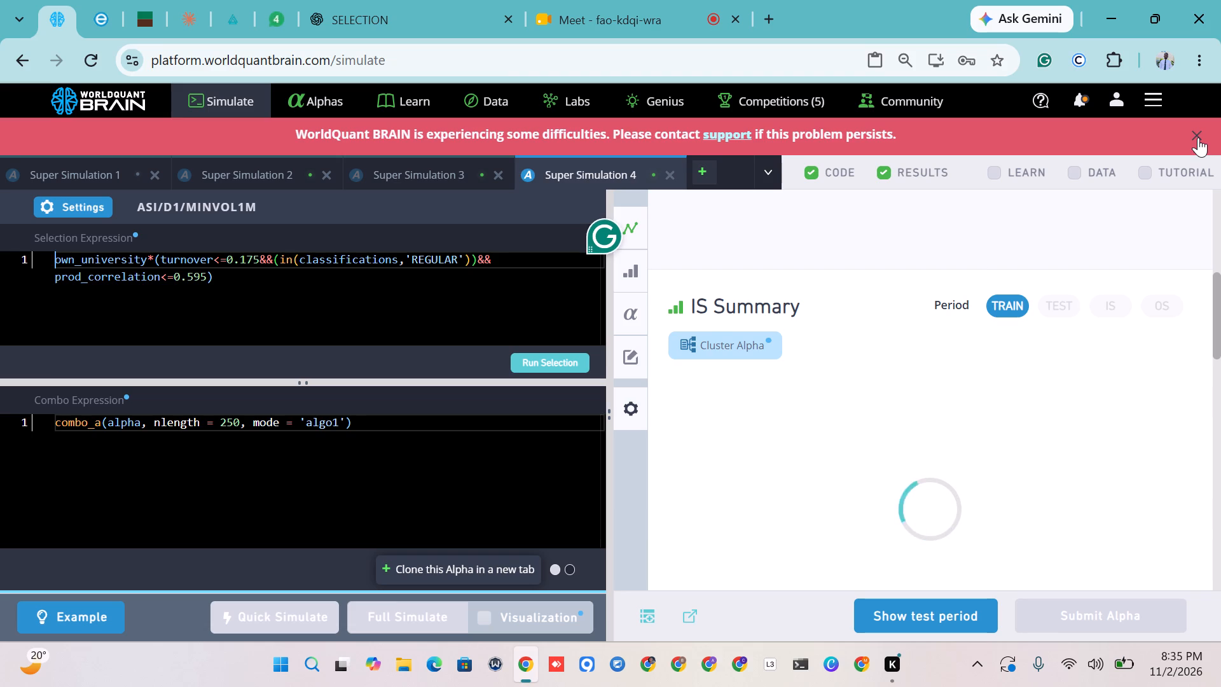
pyautogui.click(1198, 137)
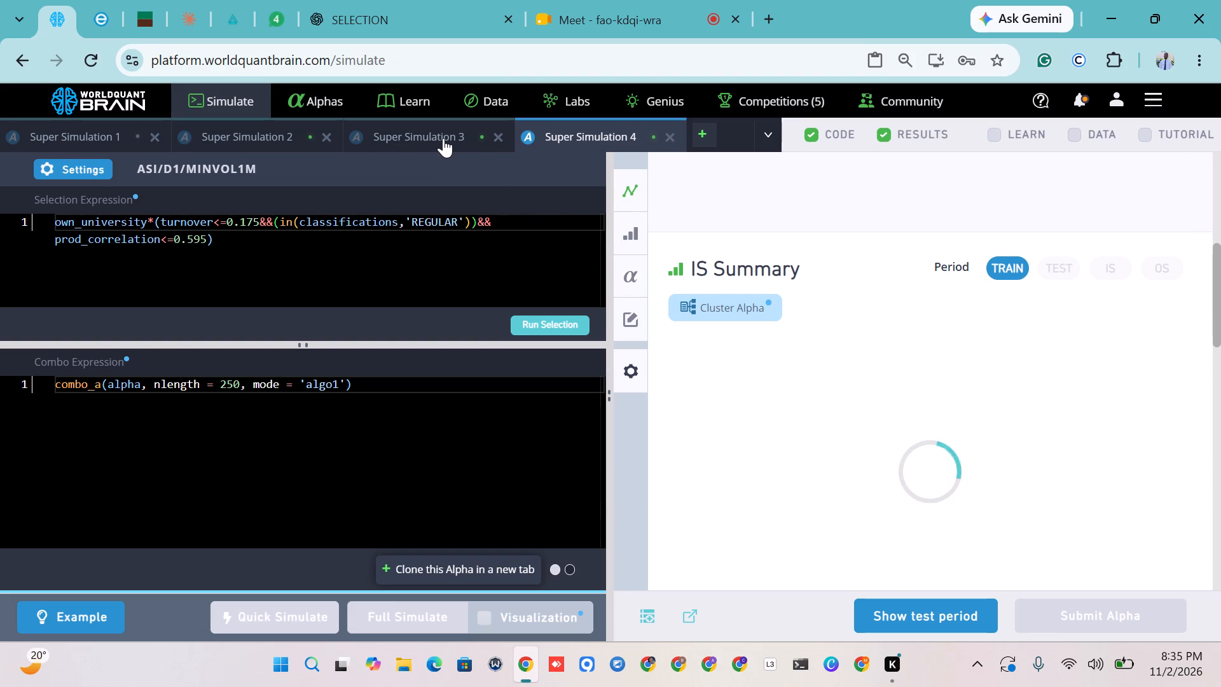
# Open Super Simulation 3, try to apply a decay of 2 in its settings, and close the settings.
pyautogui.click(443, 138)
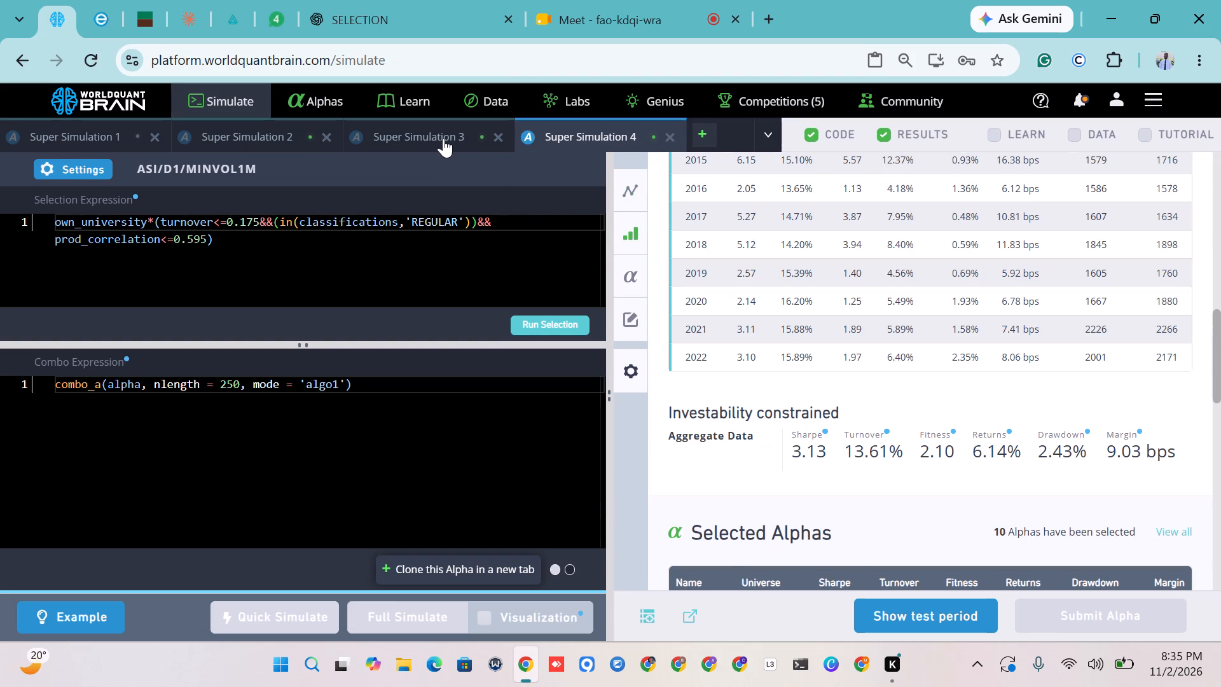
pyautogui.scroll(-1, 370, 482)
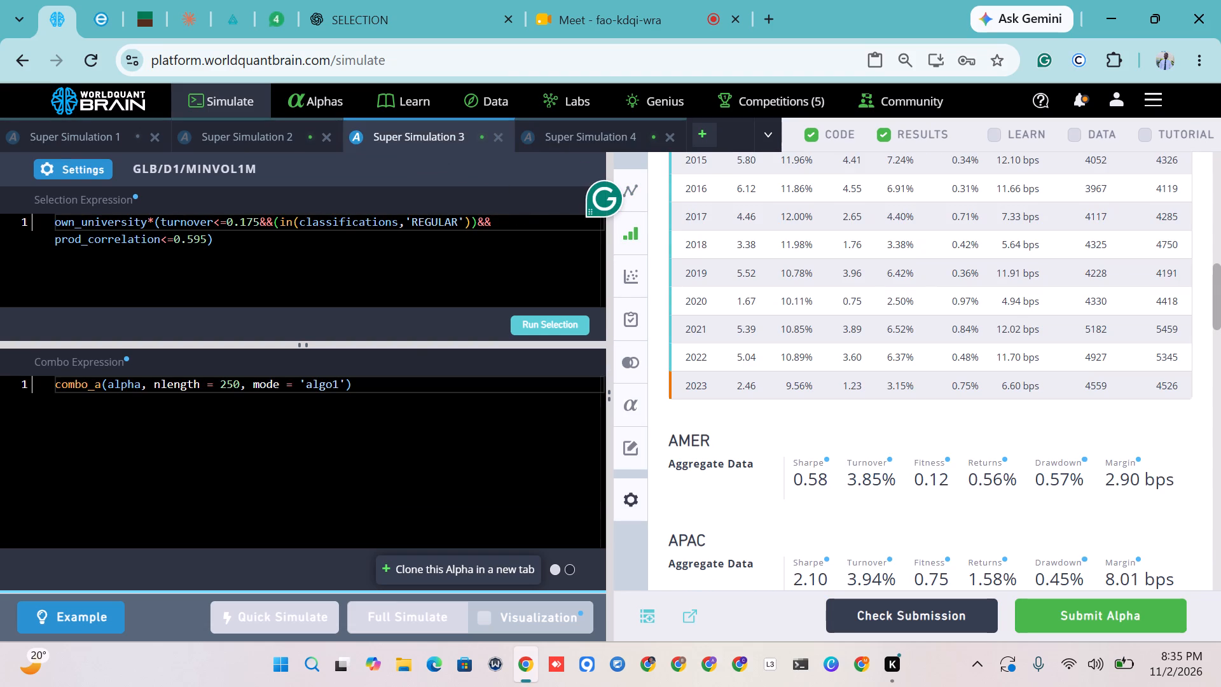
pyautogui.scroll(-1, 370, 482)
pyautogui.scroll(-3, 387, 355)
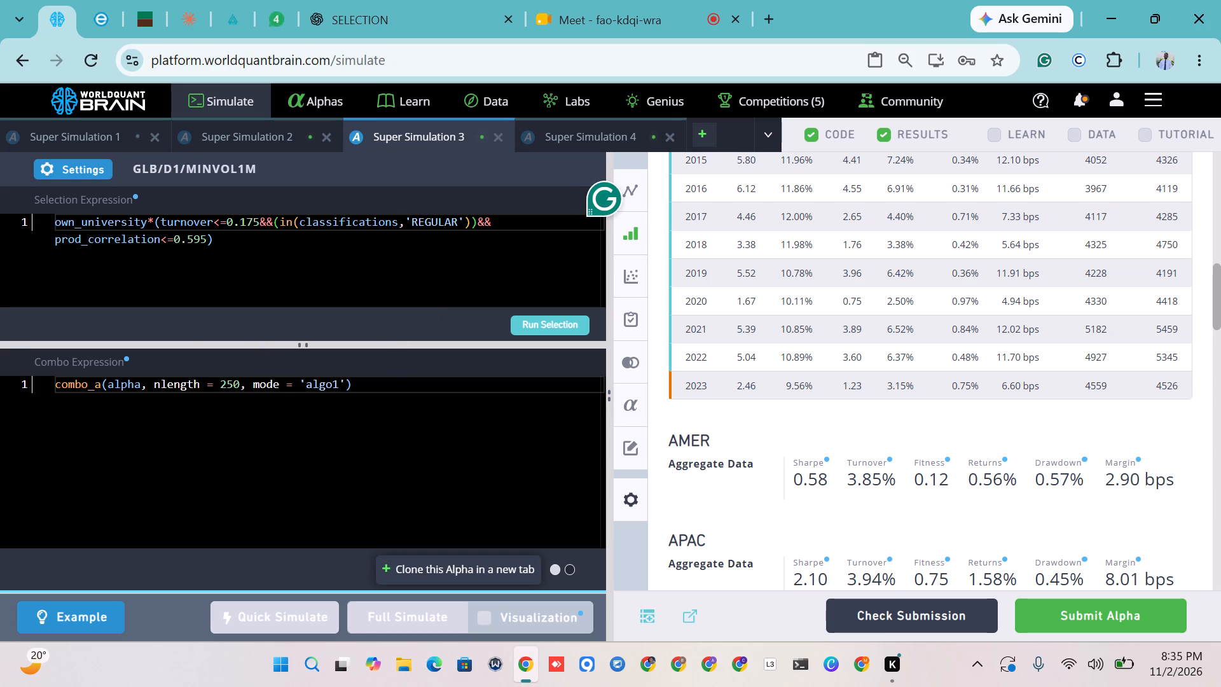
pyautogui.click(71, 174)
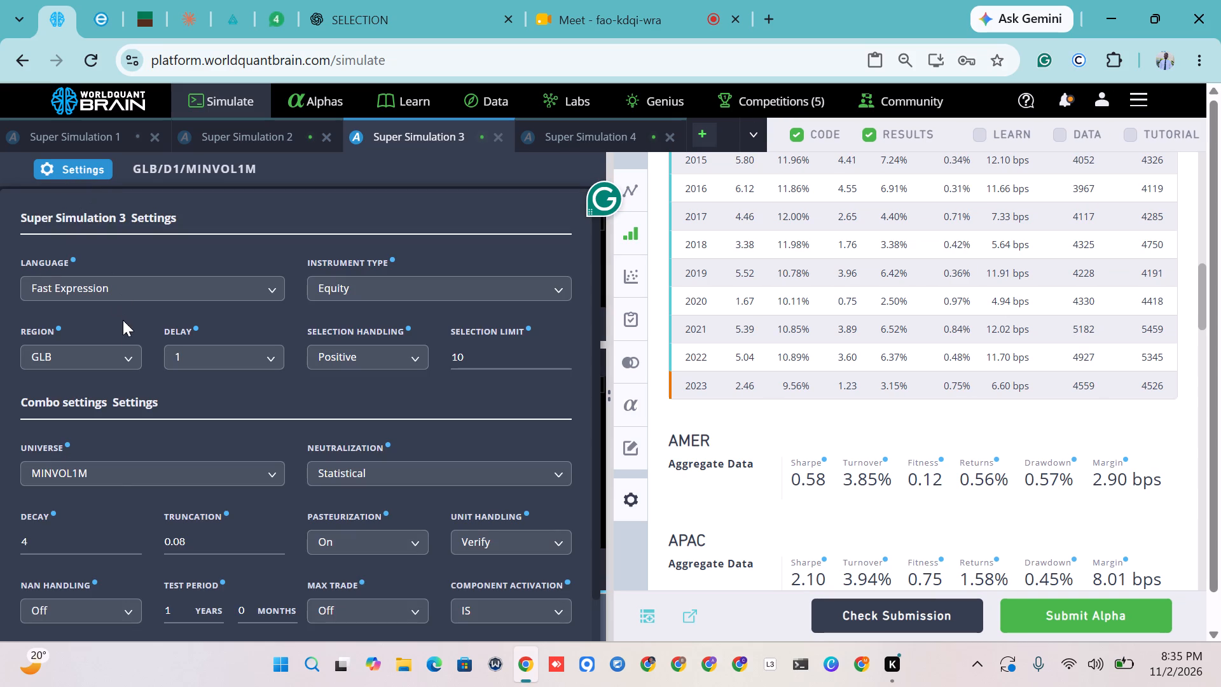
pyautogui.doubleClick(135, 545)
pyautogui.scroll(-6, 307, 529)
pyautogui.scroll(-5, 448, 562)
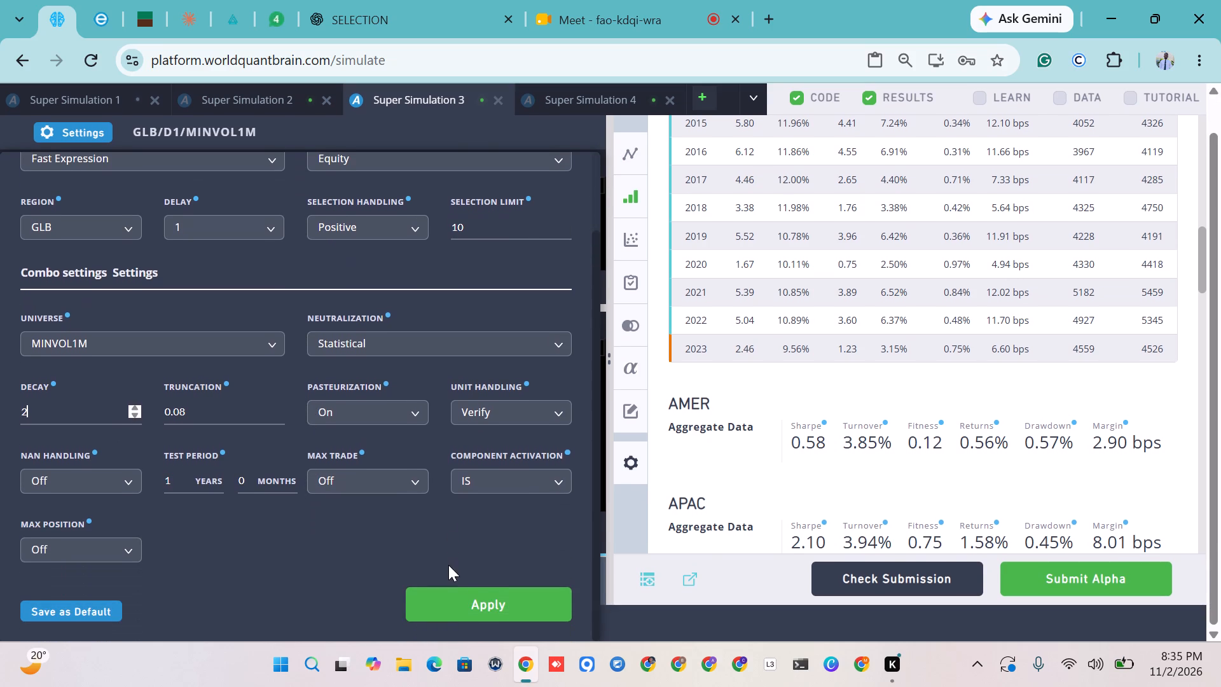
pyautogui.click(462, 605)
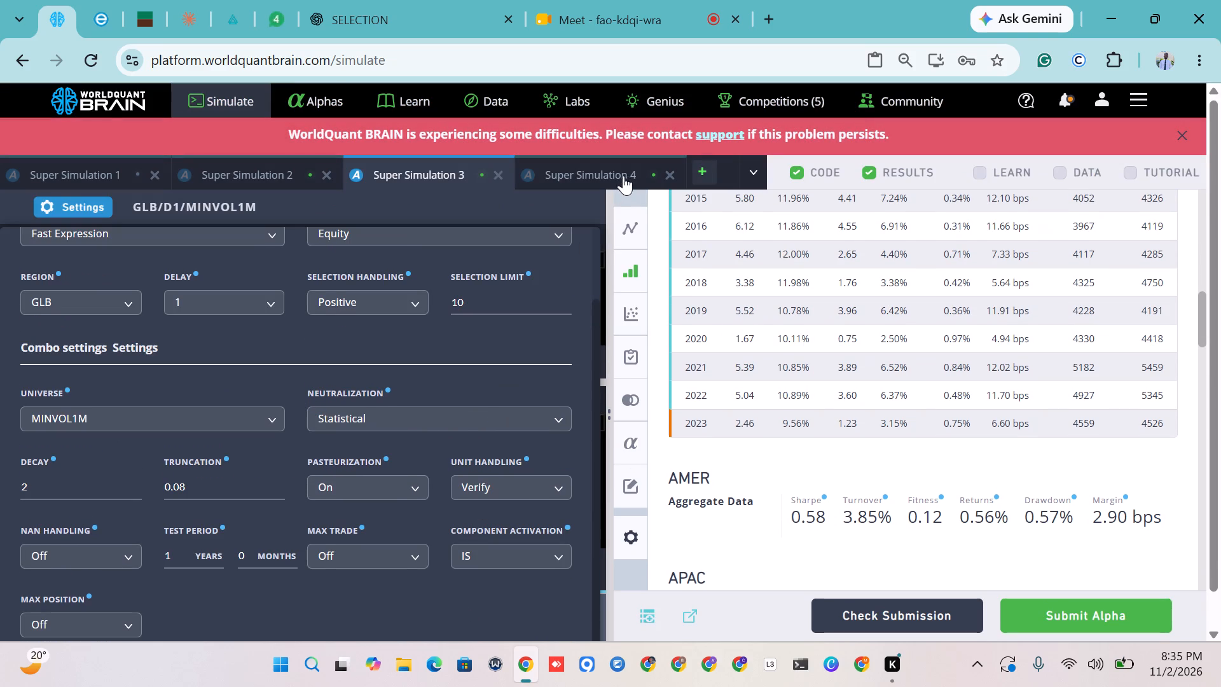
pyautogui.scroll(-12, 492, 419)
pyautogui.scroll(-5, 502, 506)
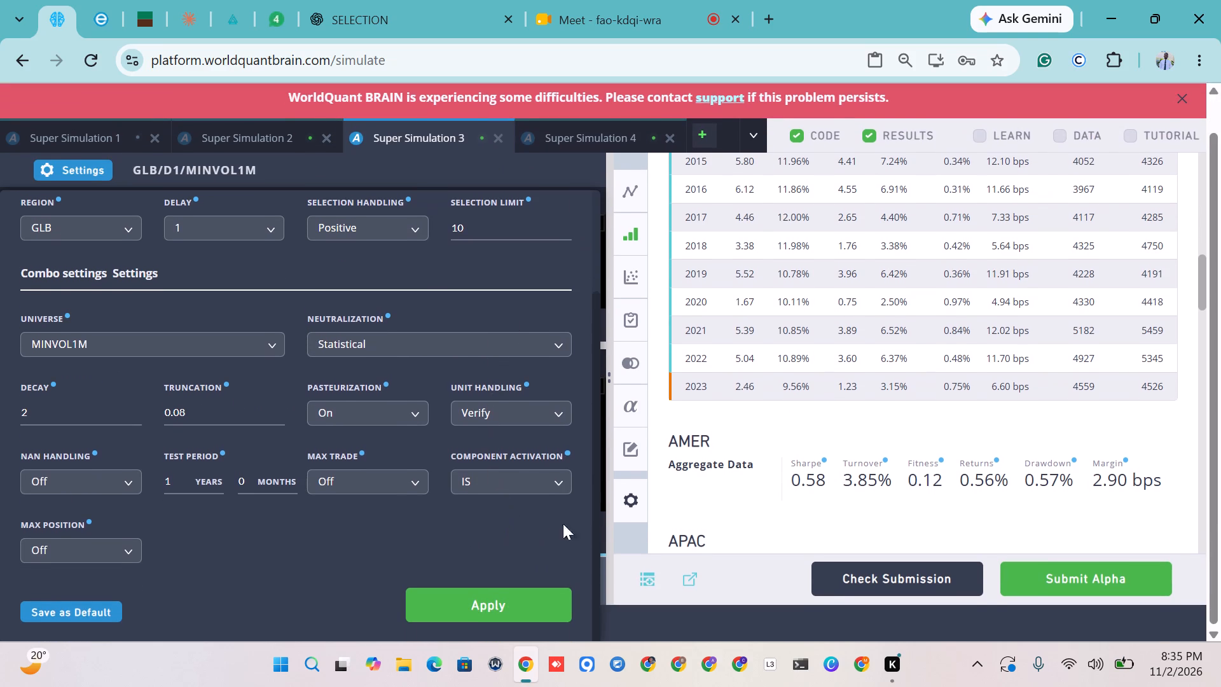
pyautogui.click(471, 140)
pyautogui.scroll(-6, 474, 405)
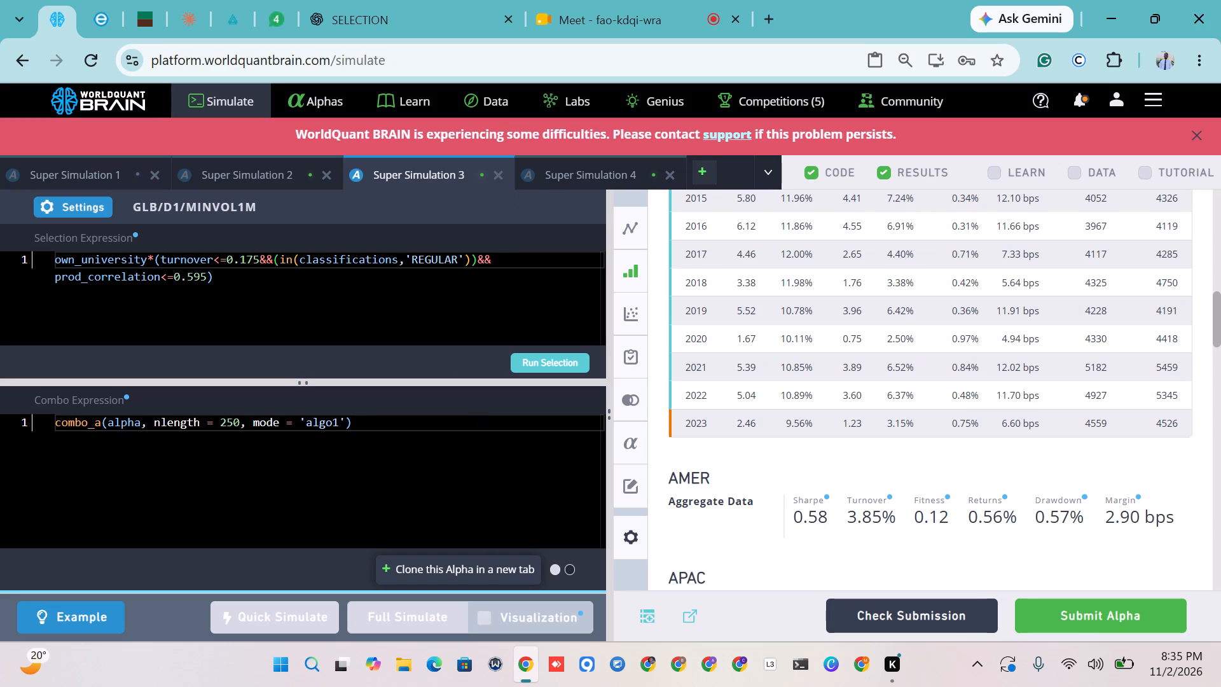
# Clone Super Simulation 3 into a new tab, set the clone's decay to 1, and apply the settings.
pyautogui.click(438, 564)
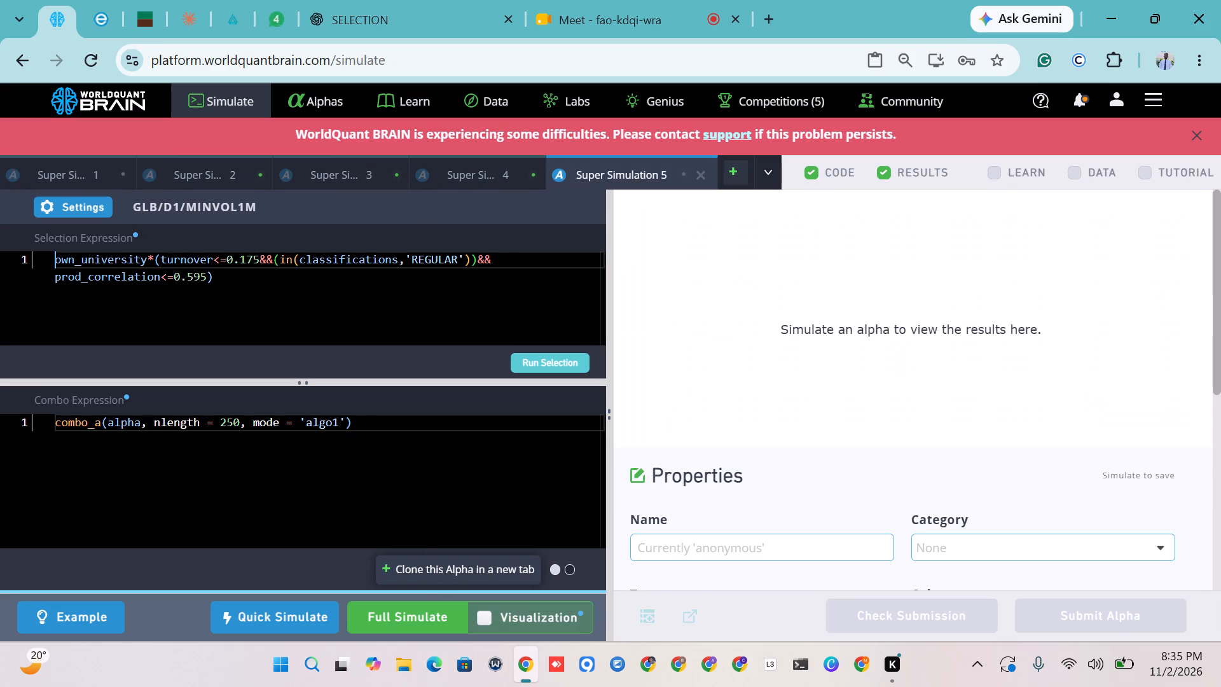
pyautogui.click(99, 212)
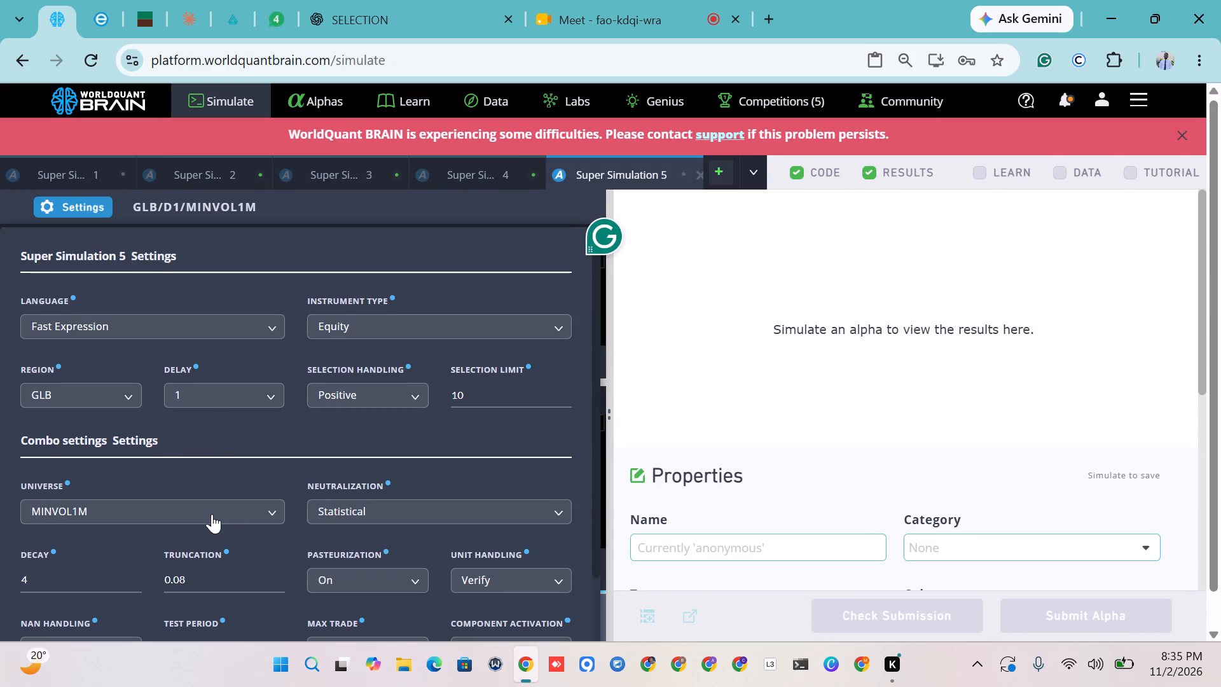
pyautogui.scroll(-3, 205, 517)
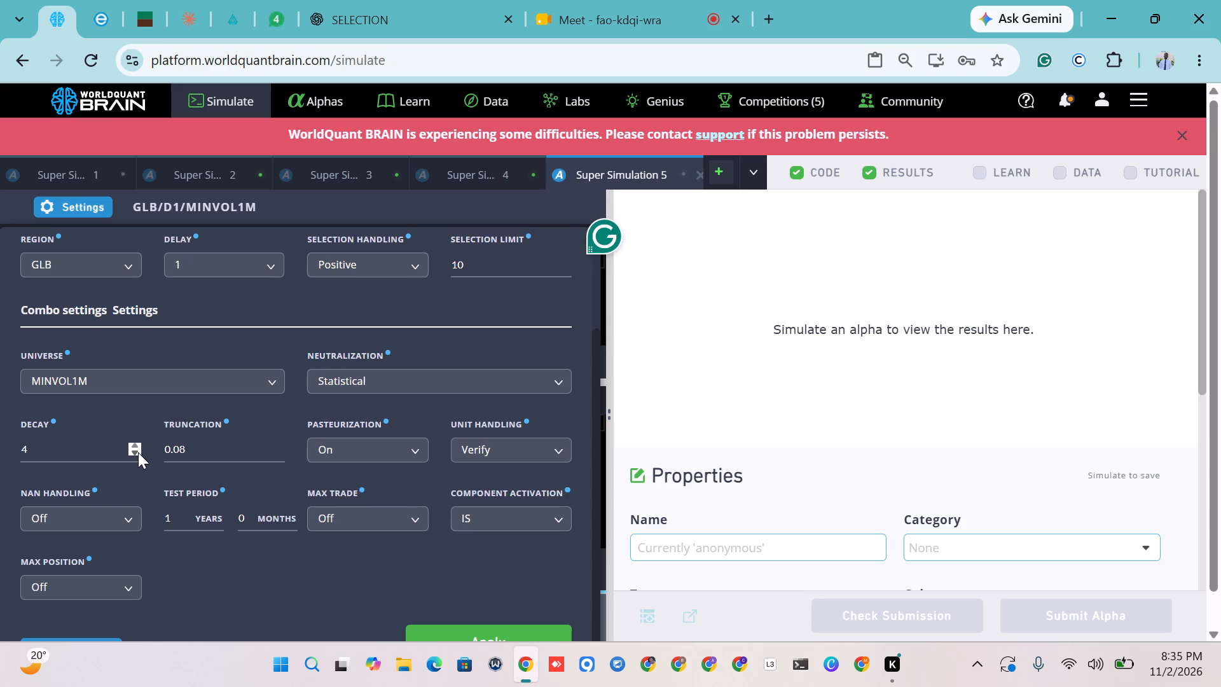
pyautogui.doubleClick(138, 452)
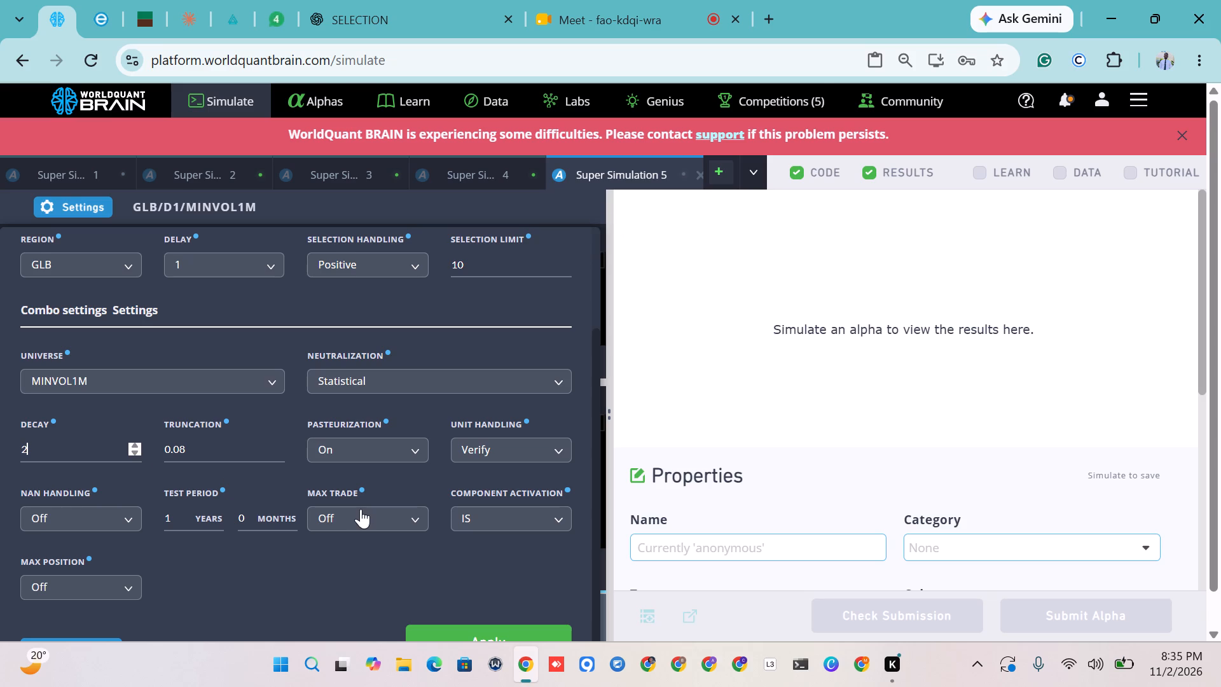
pyautogui.scroll(-5, 361, 509)
pyautogui.click(135, 415)
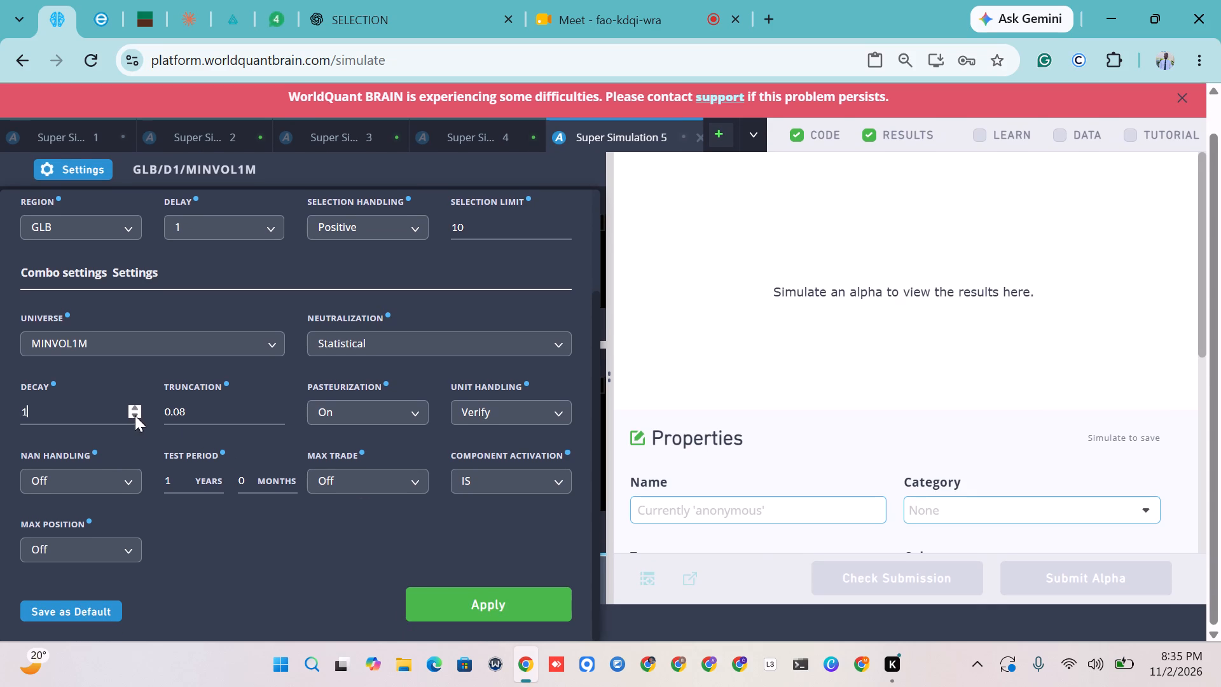
pyautogui.scroll(-5, 452, 508)
pyautogui.click(495, 607)
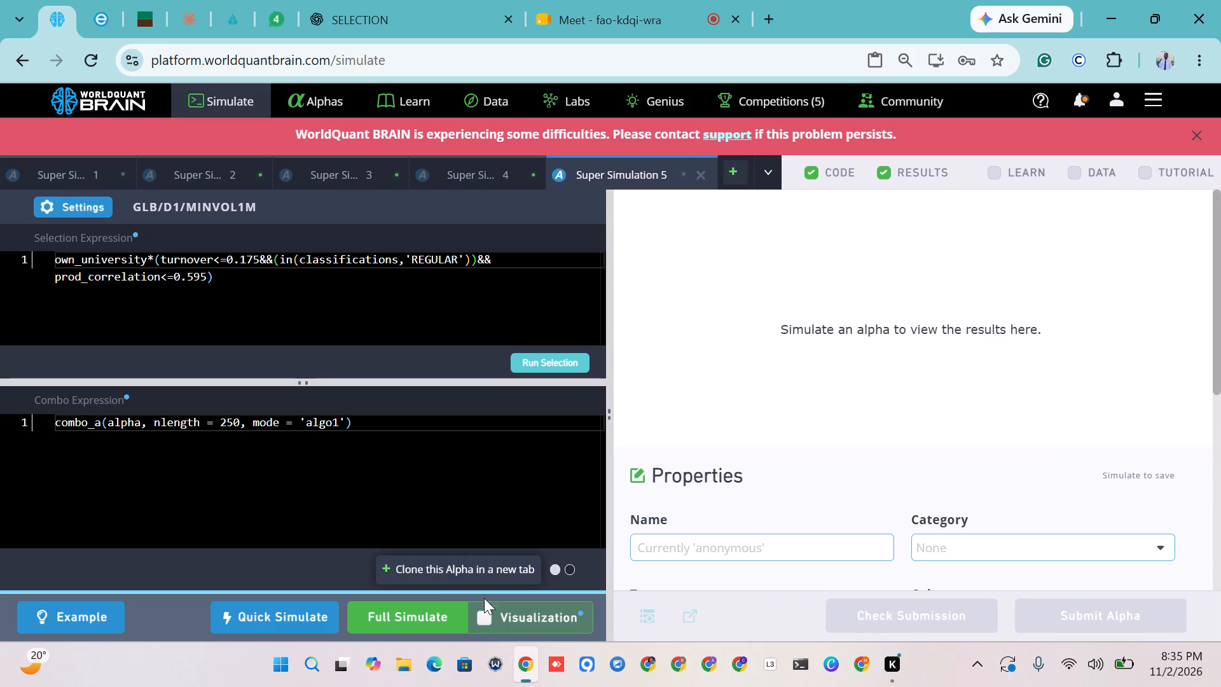
# Run a full simulation of Super Simulation 5 and dismiss the error banner.
pyautogui.click(424, 613)
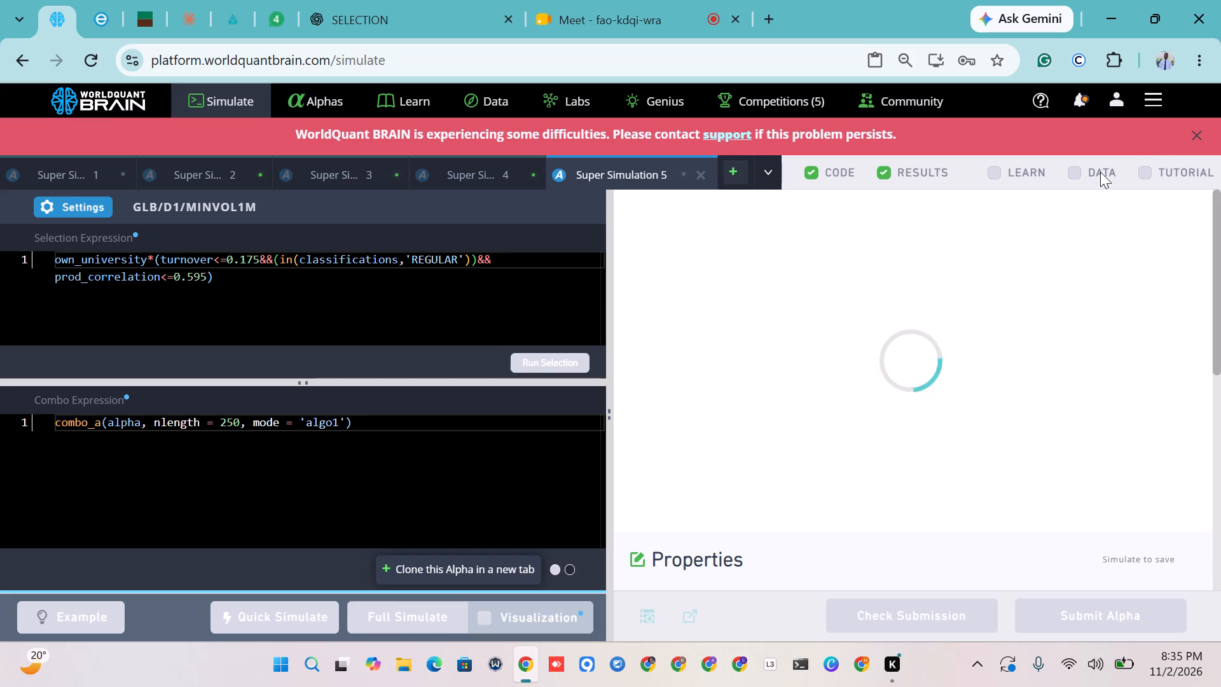
pyautogui.click(1198, 141)
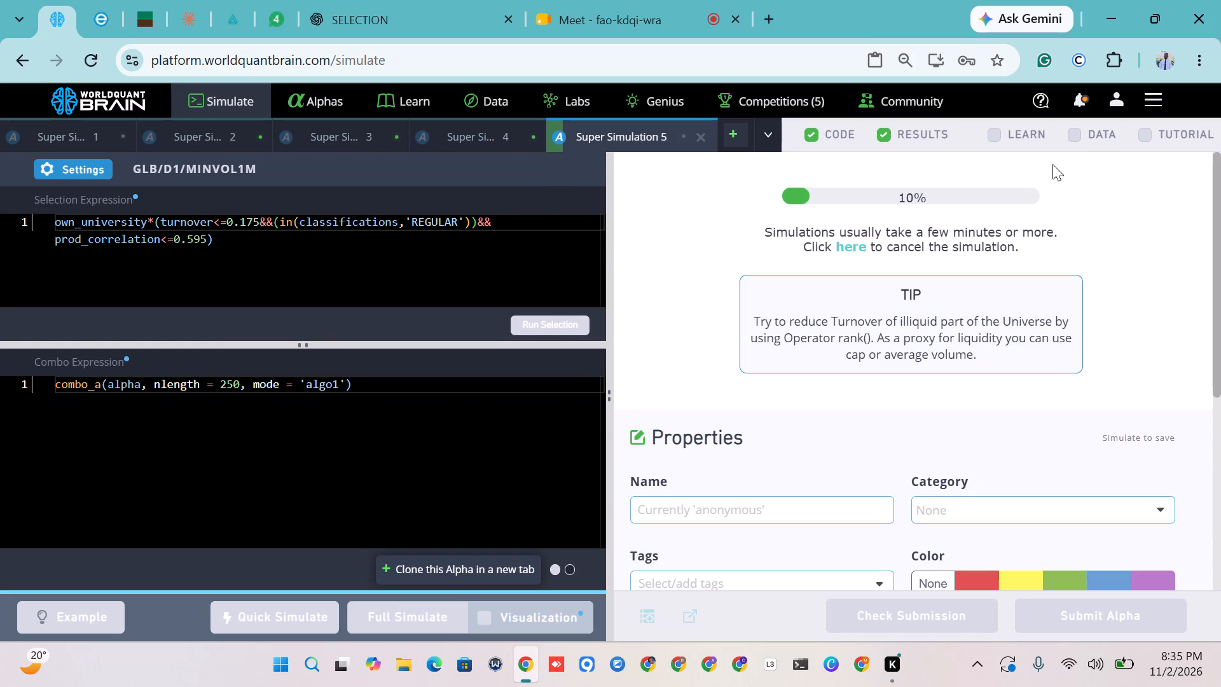